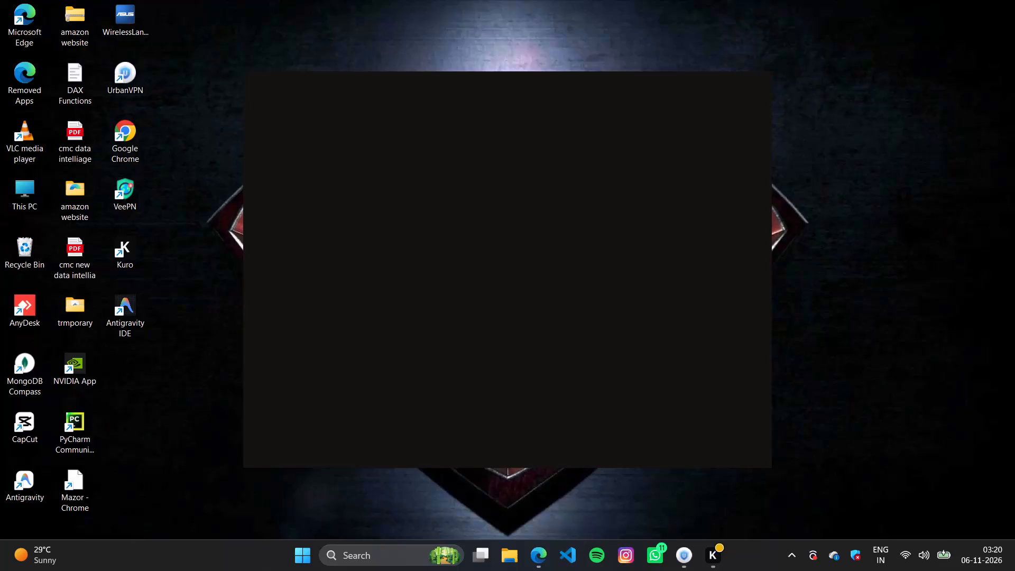
Launch the CapCut video editor from the desktop.
double_click(29, 432)
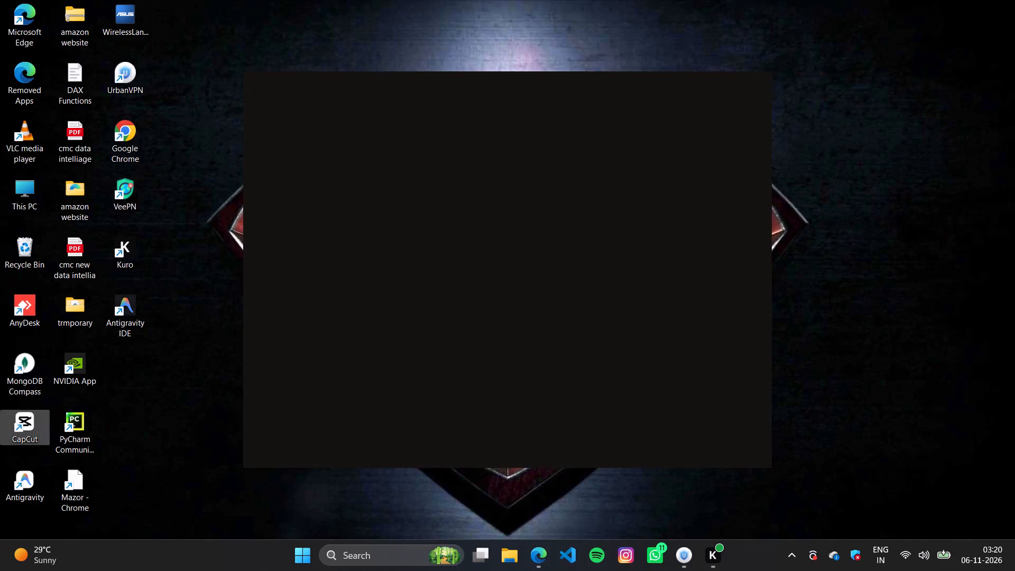
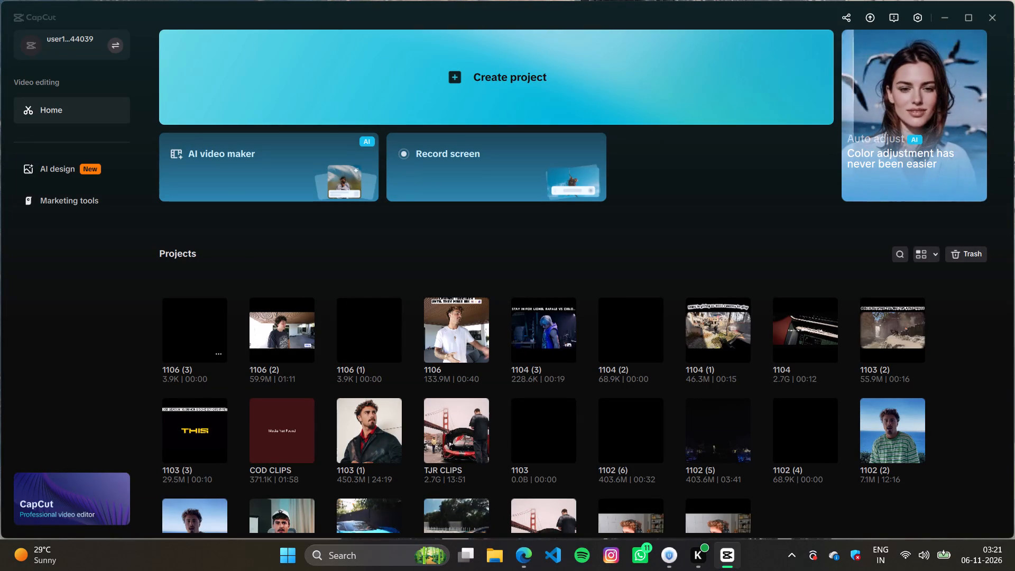
Move the empty project 1106 (3) to the trash.
click(219, 355)
click(279, 423)
click(450, 321)
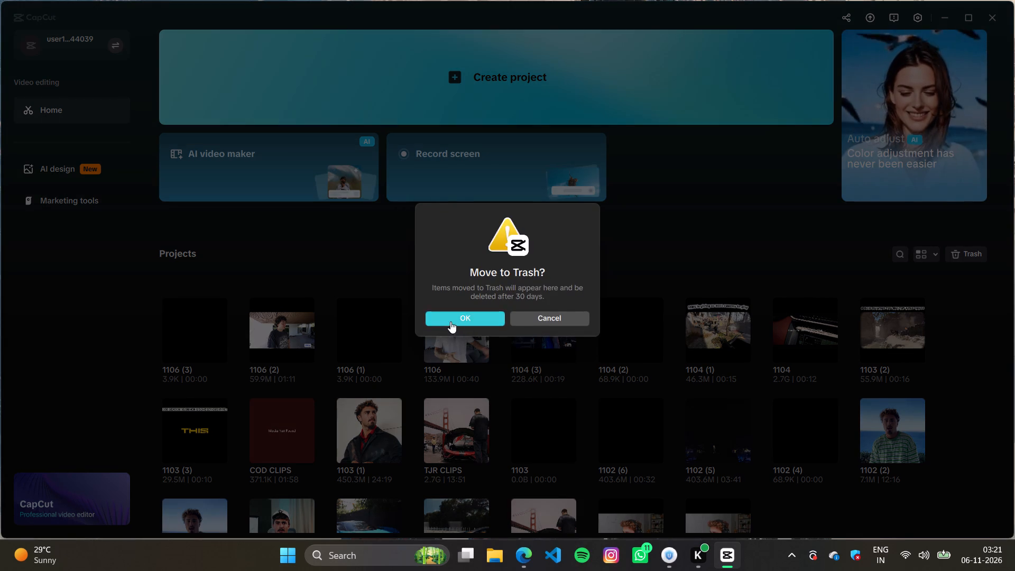
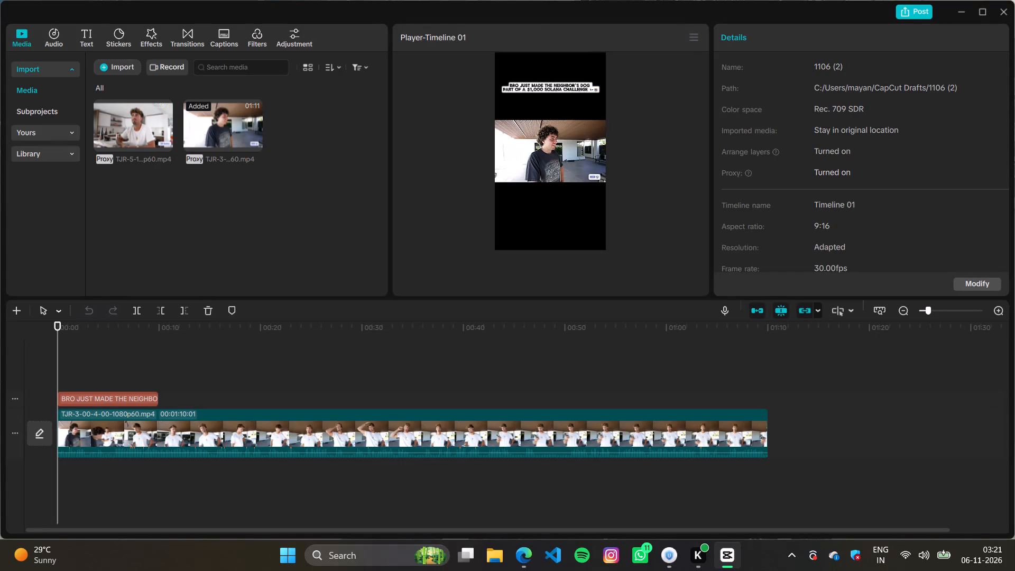
Play the first 20 seconds of the timeline and replay the 17 to 20 second stretch to examine where the clip should start.
click(163, 357)
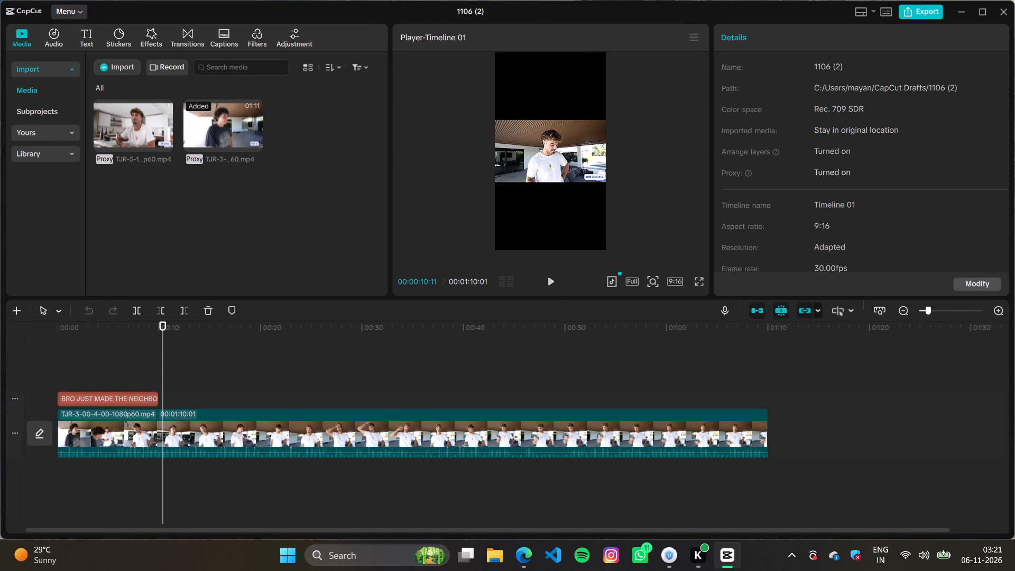
click(155, 353)
click(78, 365)
key(space)
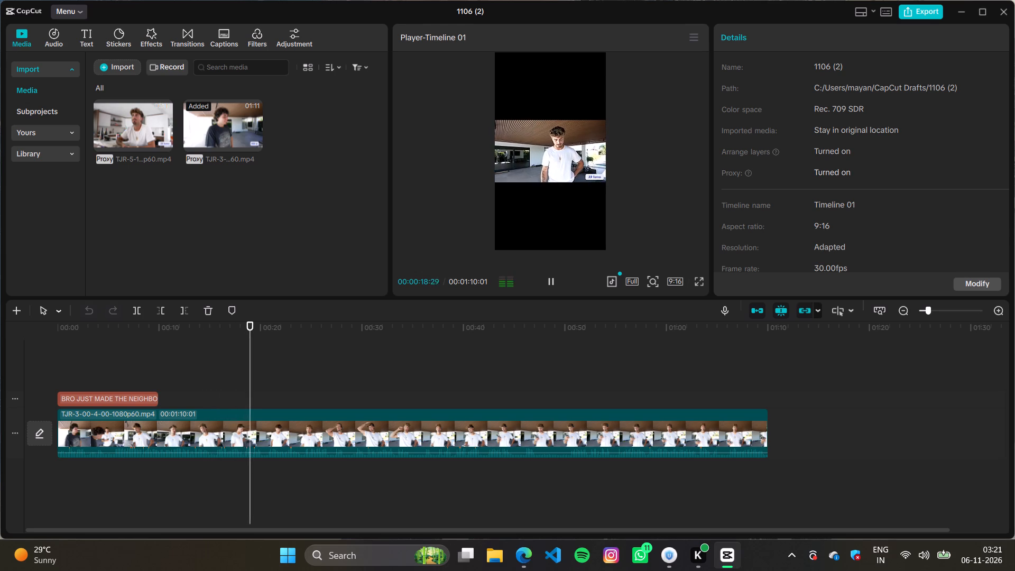
key(space)
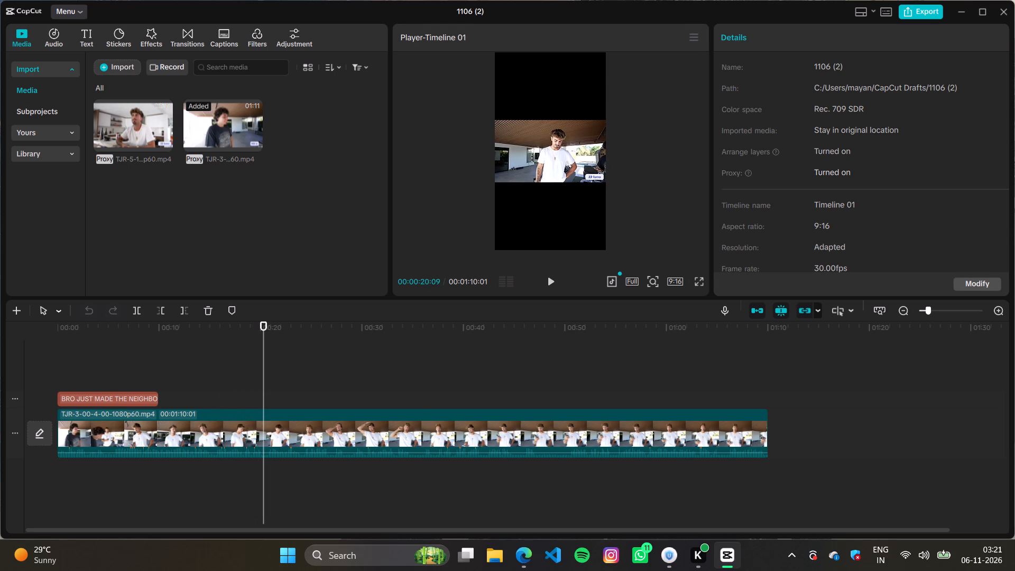
key(Left)
key(Left)
key(Left)
key(Left)
key(Left)
key(Left)
key(Left)
key(Left)
key(Left)
key(Left)
key(Left)
key(Left)
key(Left)
key(Left)
key(Left)
key(Left)
key(Left)
key(Left)
key(Left)
key(Left)
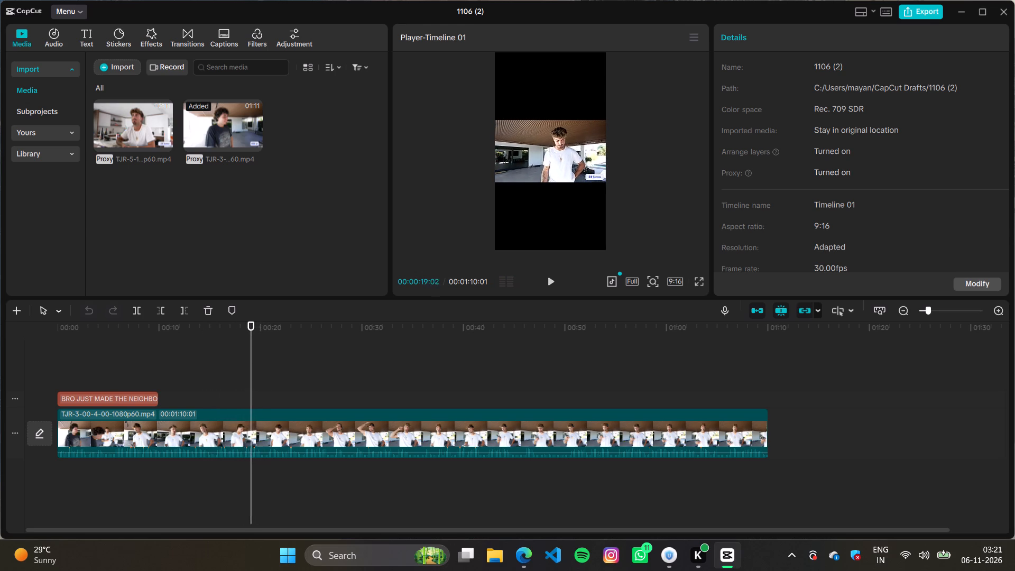
key(space)
key(Left)
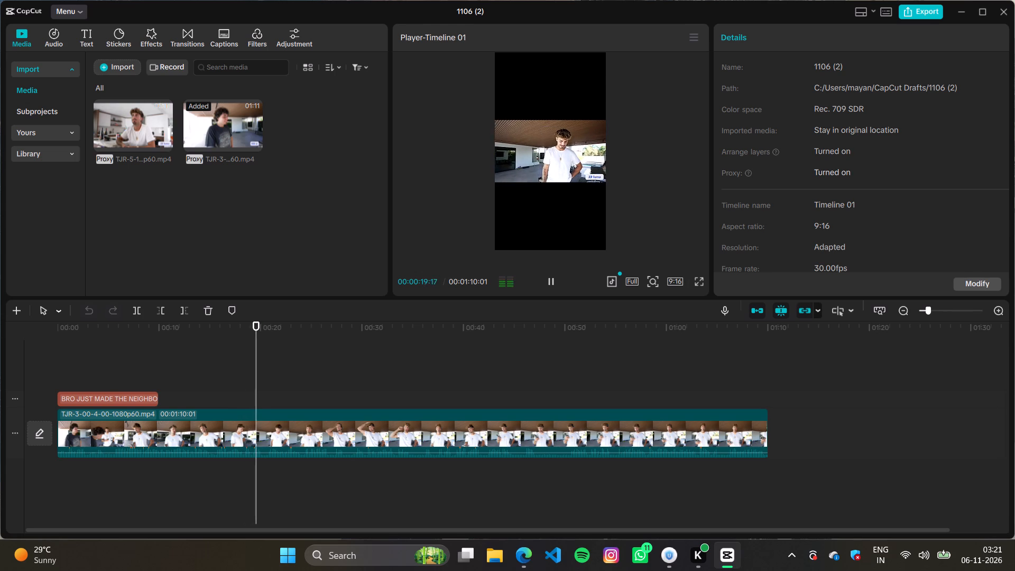
key(space)
key(Left)
key(Left)
key(Left)
key(Left)
key(Left)
key(Left)
key(Left)
key(Left)
key(Left)
key(Left)
key(Left)
key(Left)
key(Left)
key(Left)
key(Left)
key(Left)
key(Left)
key(Left)
key(Left)
key(Left)
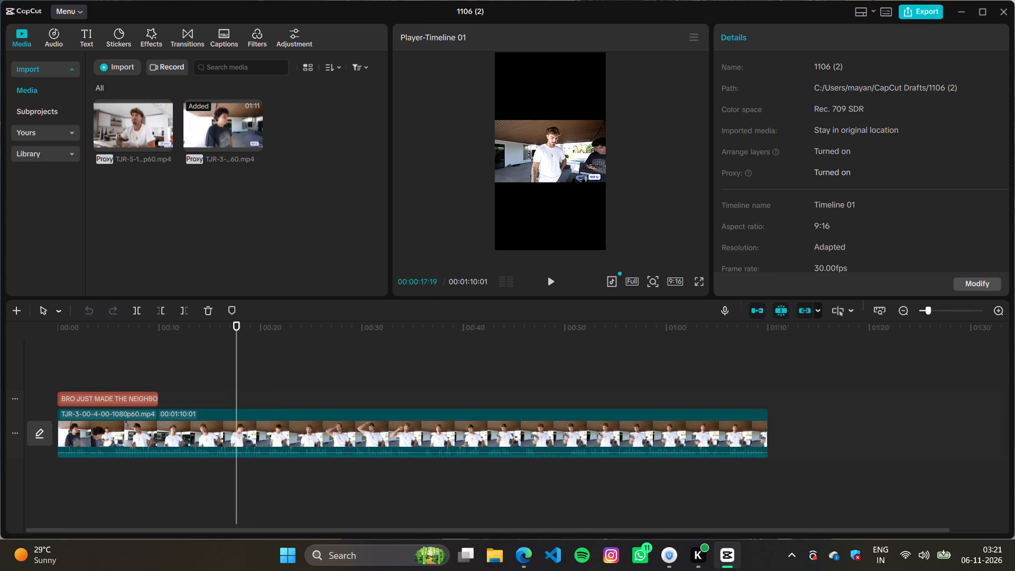
key(space)
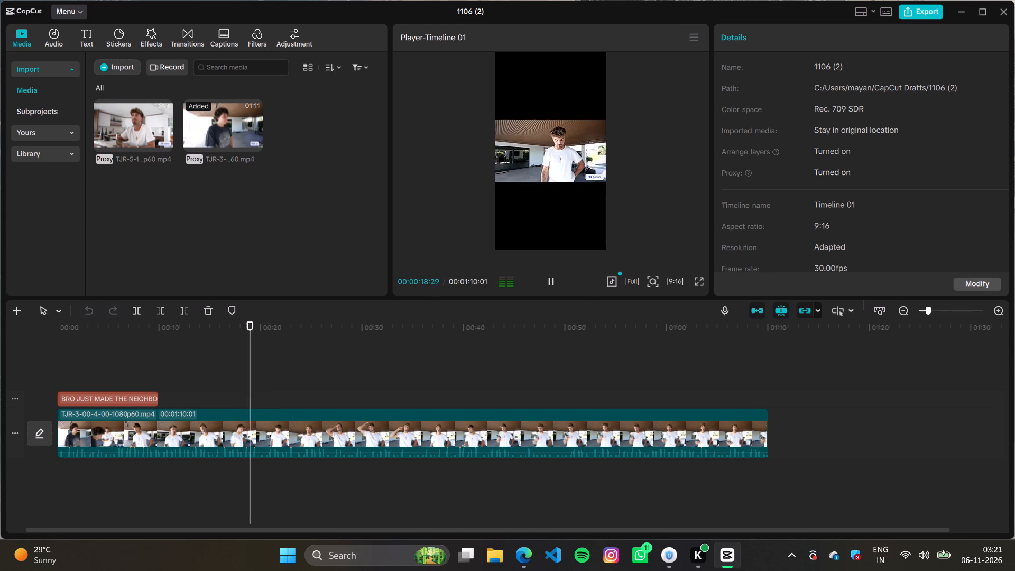
key(space)
key(Left)
key(Left)
key(Left)
key(Left)
key(Left)
key(Left)
key(Left)
key(Left)
key(Left)
key(Left)
key(Left)
key(Left)
key(Left)
key(Left)
key(Left)
key(Left)
key(Left)
key(Left)
key(Left)
key(Left)
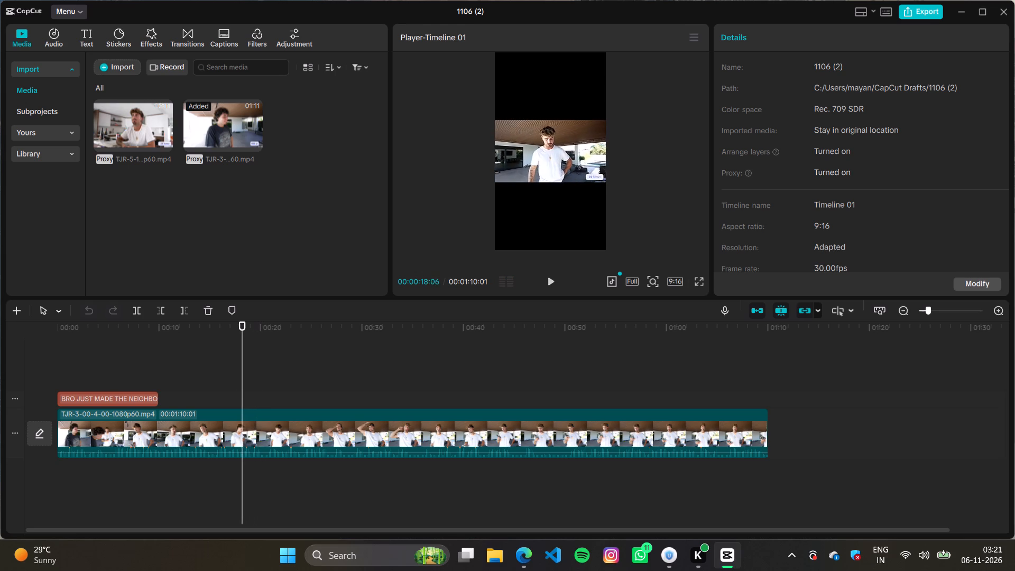
key(space)
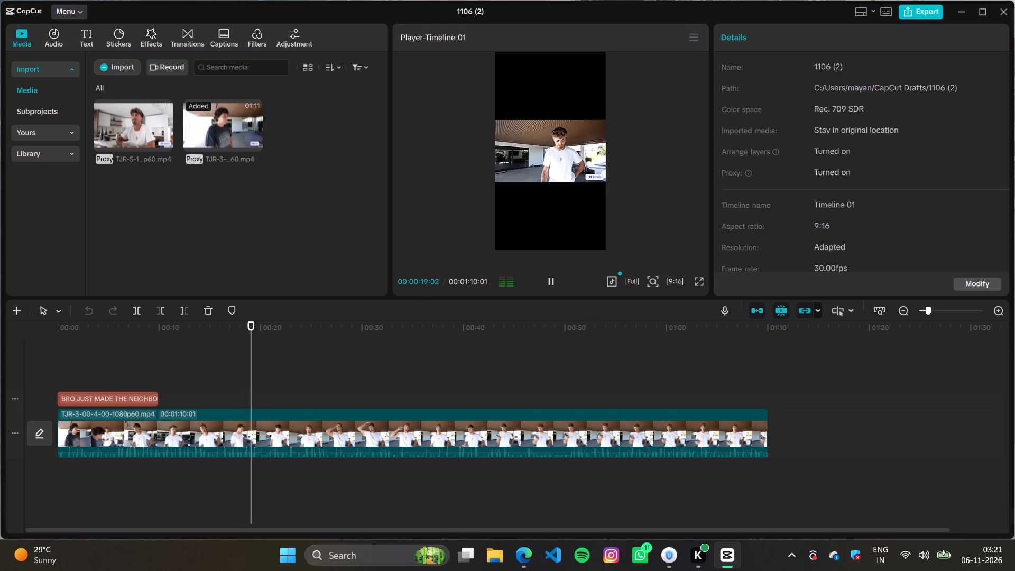
key(space)
key(Left)
key(Left)
key(Left)
key(Left)
key(Left)
key(Left)
key(Left)
key(Left)
key(Left)
key(Left)
key(Left)
key(Left)
key(Left)
key(Left)
key(Left)
key(Left)
key(Left)
key(Left)
key(Left)
key(Left)
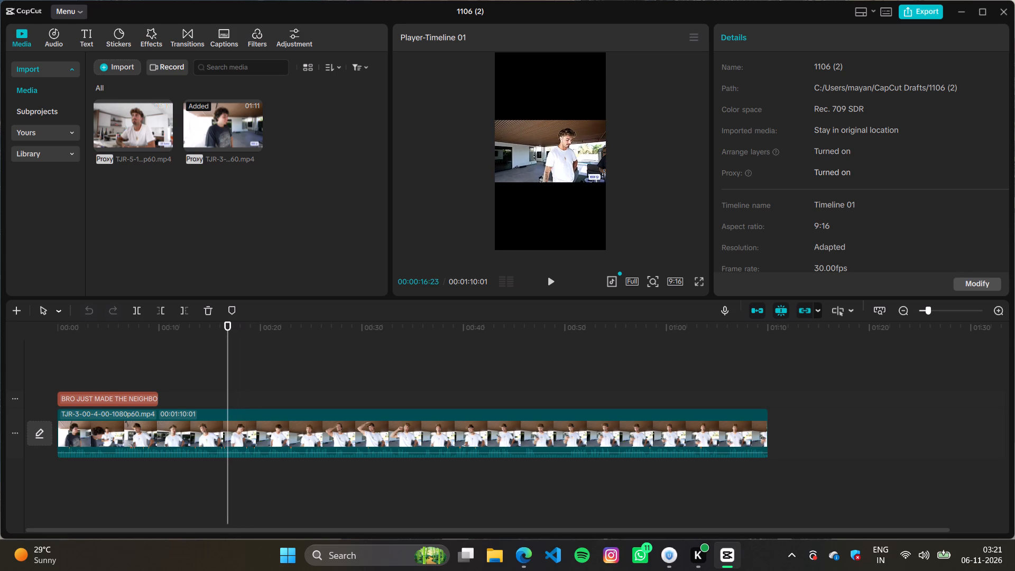
Split the TJR-3 video clip at 00:00:15:15 after replaying the footage around 15 to 17 seconds.
key(Left)
key(Left)
key(Left)
key(Left)
key(Left)
key(Left)
key(Left)
key(Left)
key(Left)
key(Left)
key(Left)
key(Left)
key(Left)
key(Left)
key(Left)
key(Left)
key(Left)
key(Left)
key(Left)
key(Left)
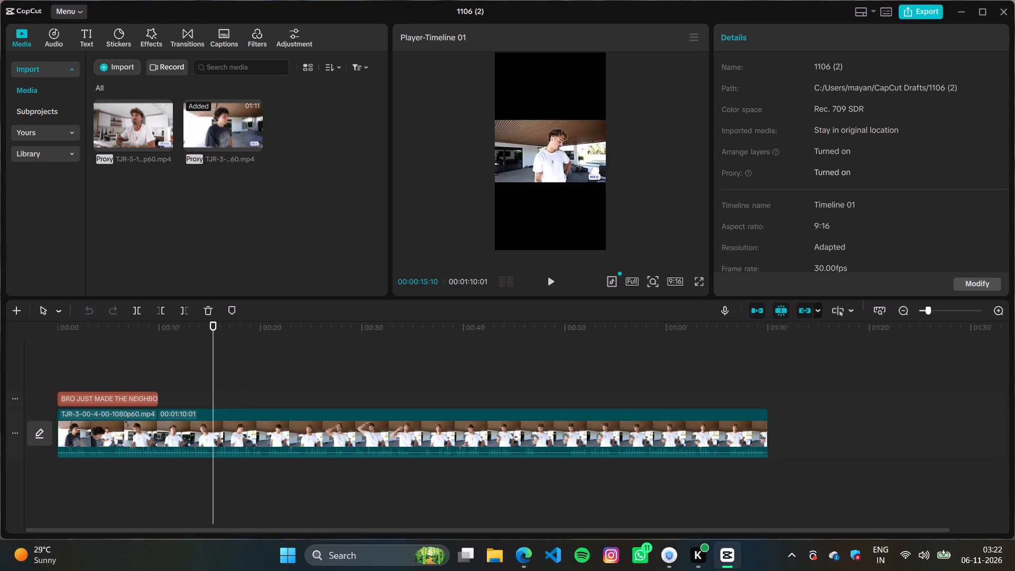
key(space)
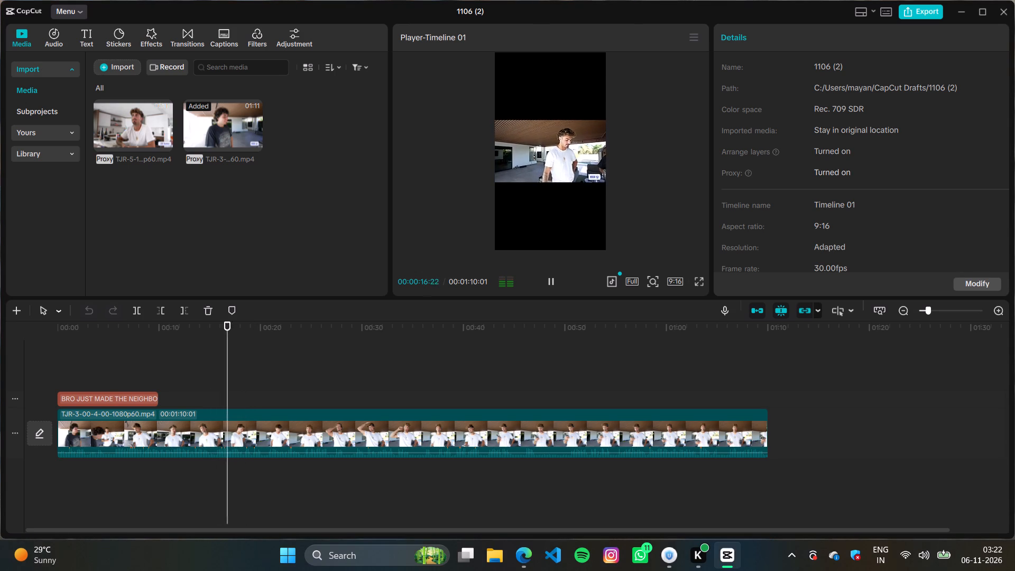
key(space)
key(Left)
key(Left)
key(Left)
key(Left)
key(Left)
key(Left)
key(Left)
key(Left)
key(Left)
key(Left)
key(Left)
key(Left)
key(Left)
key(Left)
key(Left)
key(Left)
key(Left)
key(Left)
key(Left)
key(Left)
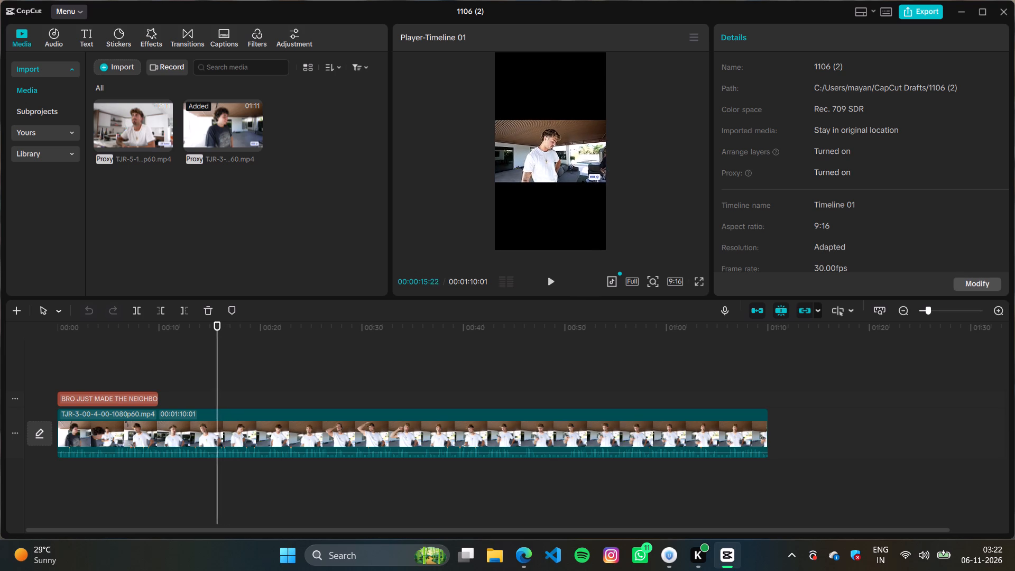
key(space)
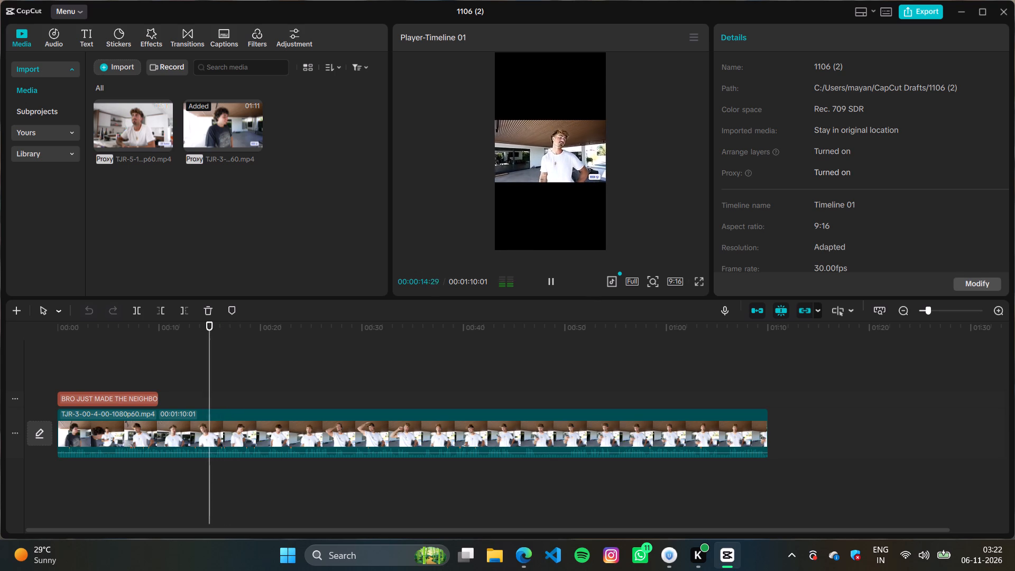
key(space)
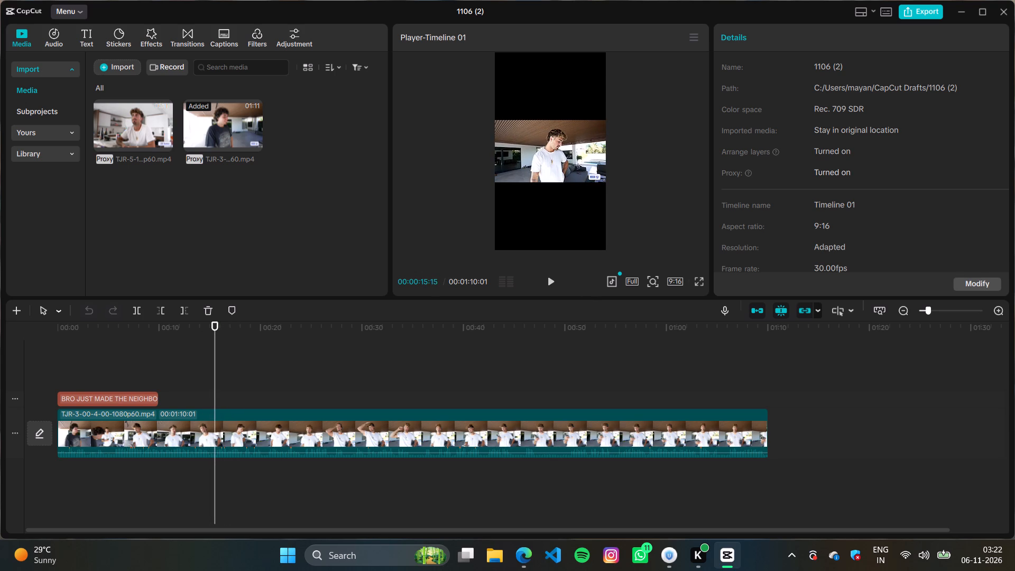
key(ctrl+b)
Move the BRO JUST MADE THE NEIGHBOR'S DOG title so it starts at the 00:00:15:15 cut.
click(167, 439)
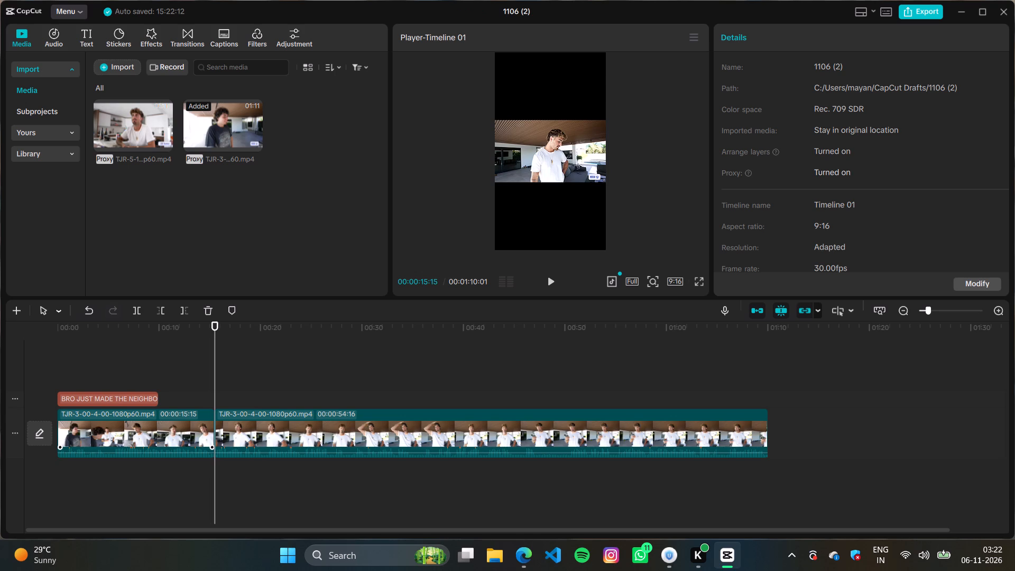
click(176, 439)
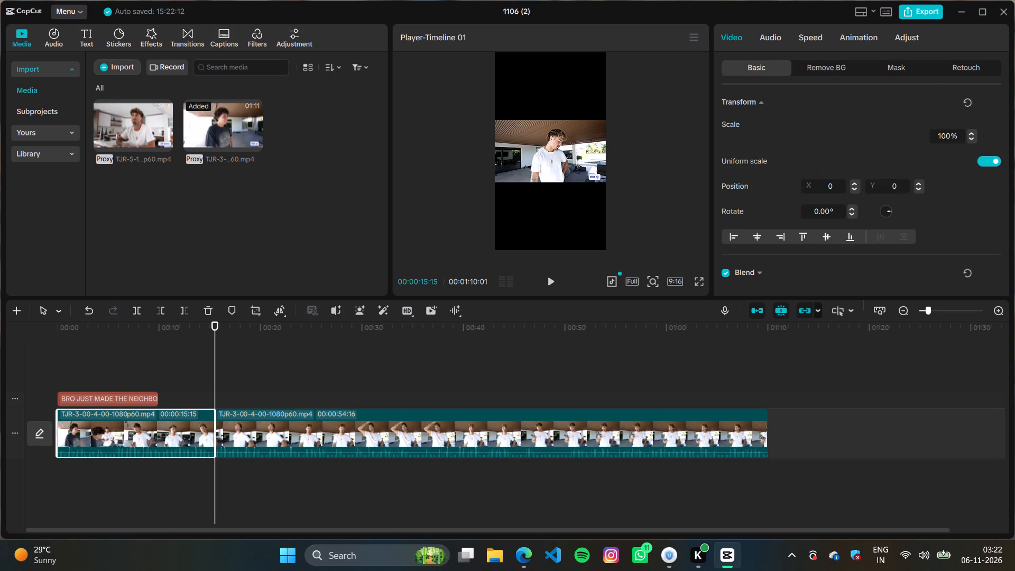
drag(120, 395, 275, 402)
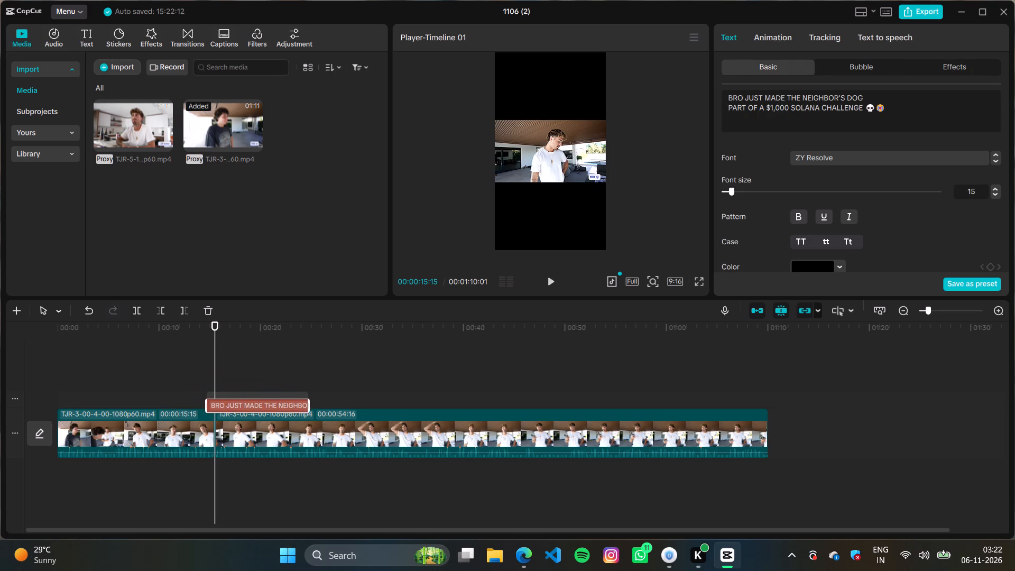
drag(275, 402, 276, 401)
Delete the first video segment before the cut.
click(127, 441)
key(BackSpace)
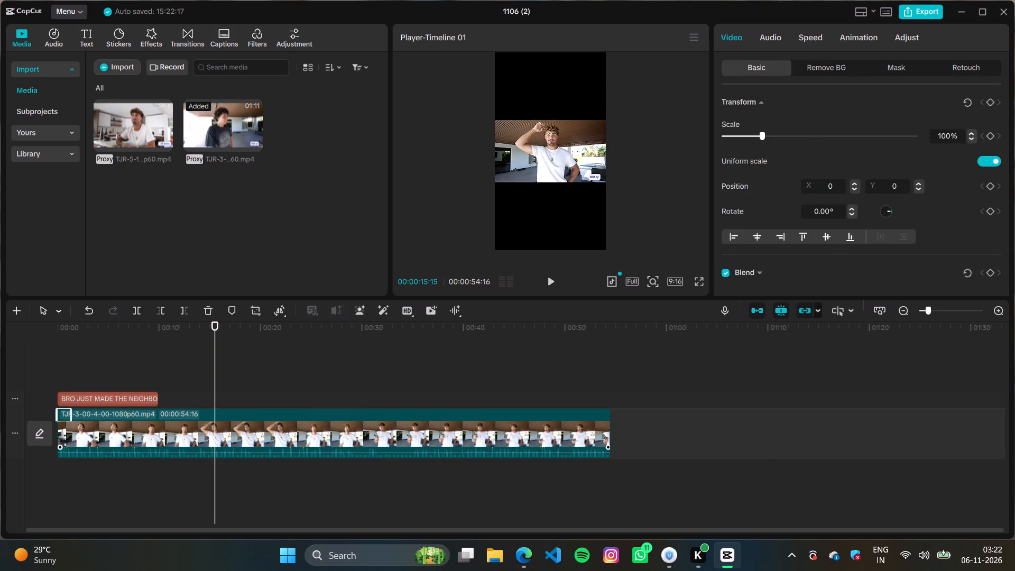
Play the trimmed video from the beginning to about 24 seconds to review its pacing.
click(75, 354)
drag(75, 354, 73, 354)
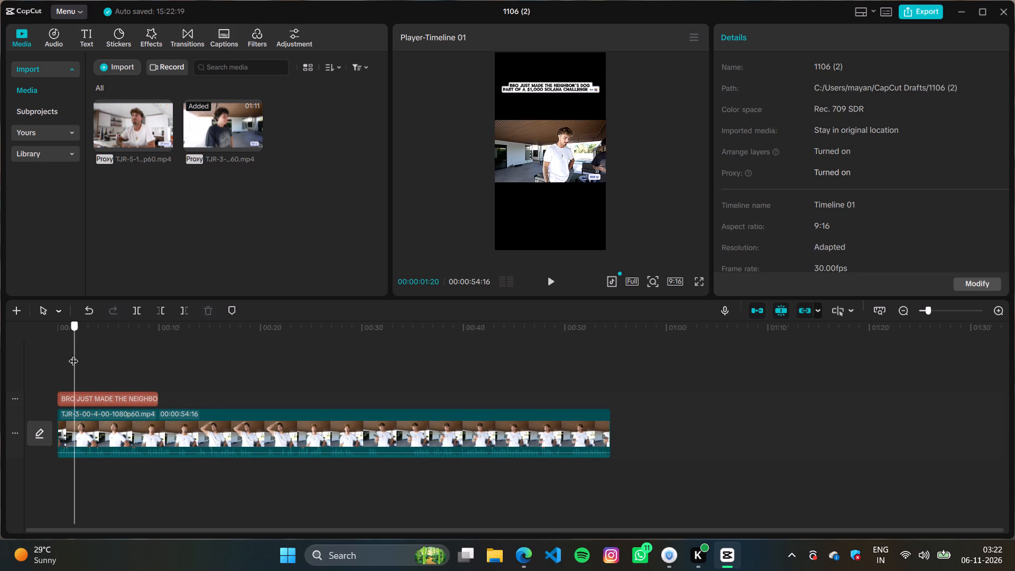
drag(73, 354, 57, 355)
key(space)
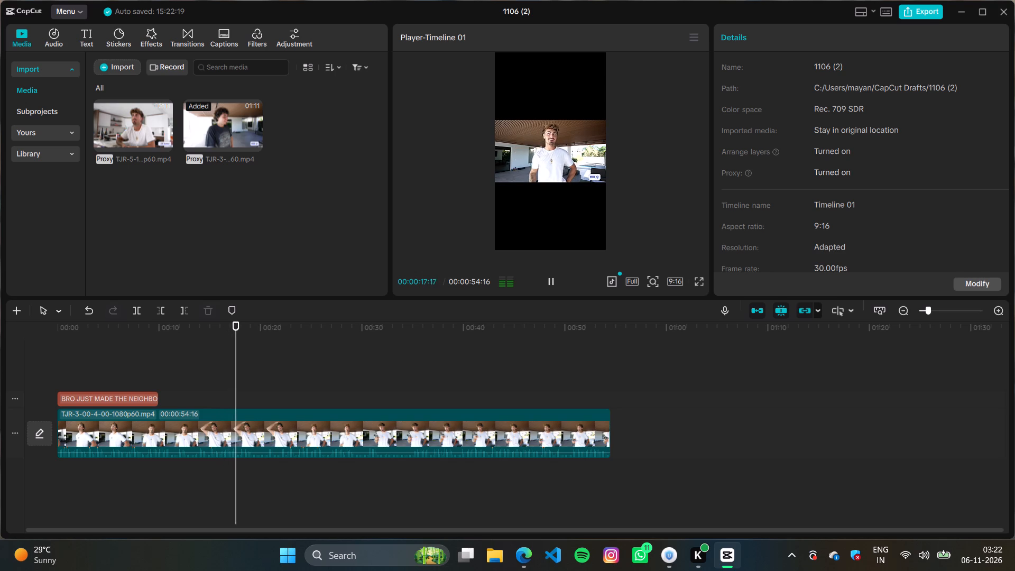
key(space)
key(space)
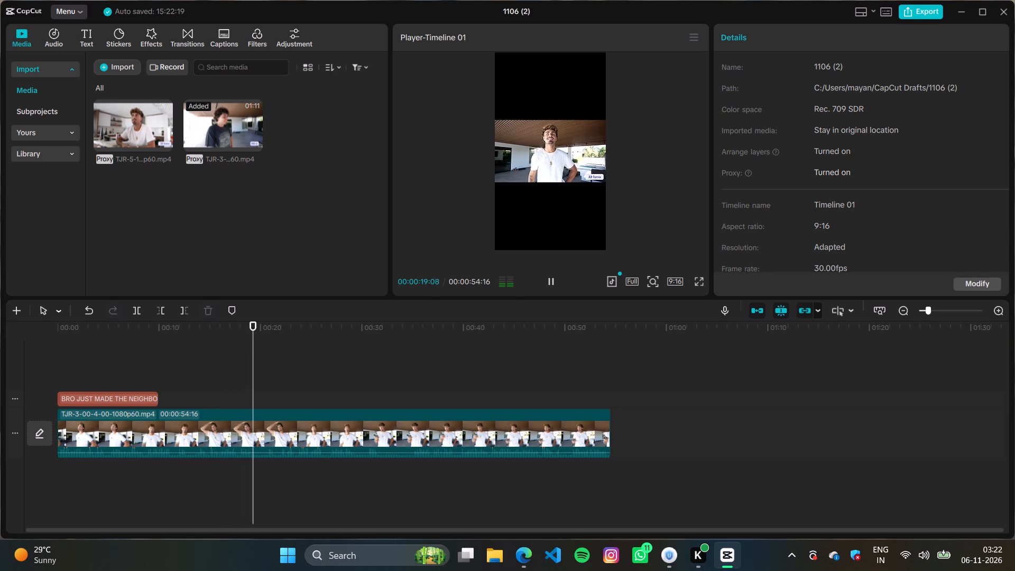
key(space)
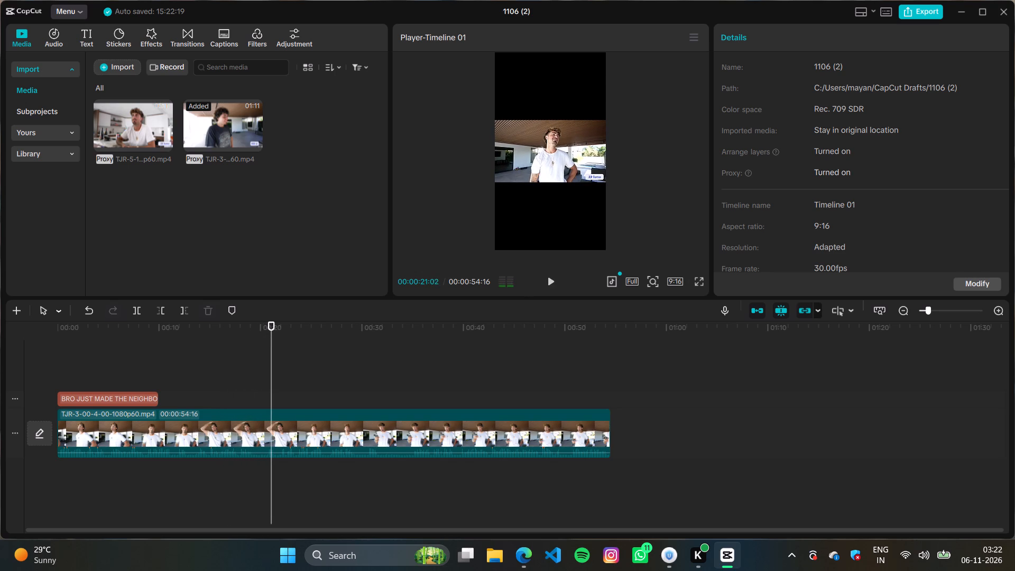
key(space)
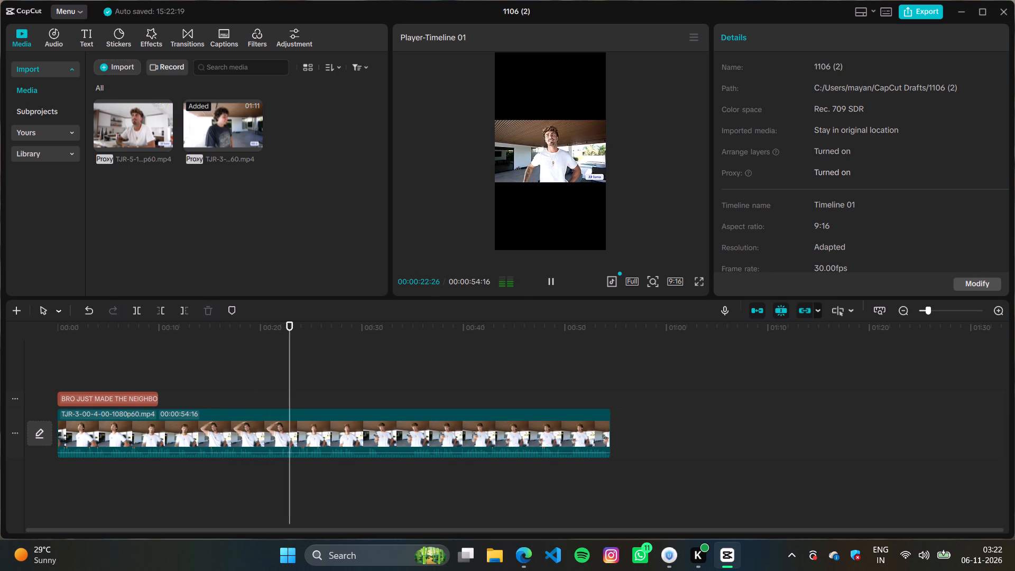
key(space)
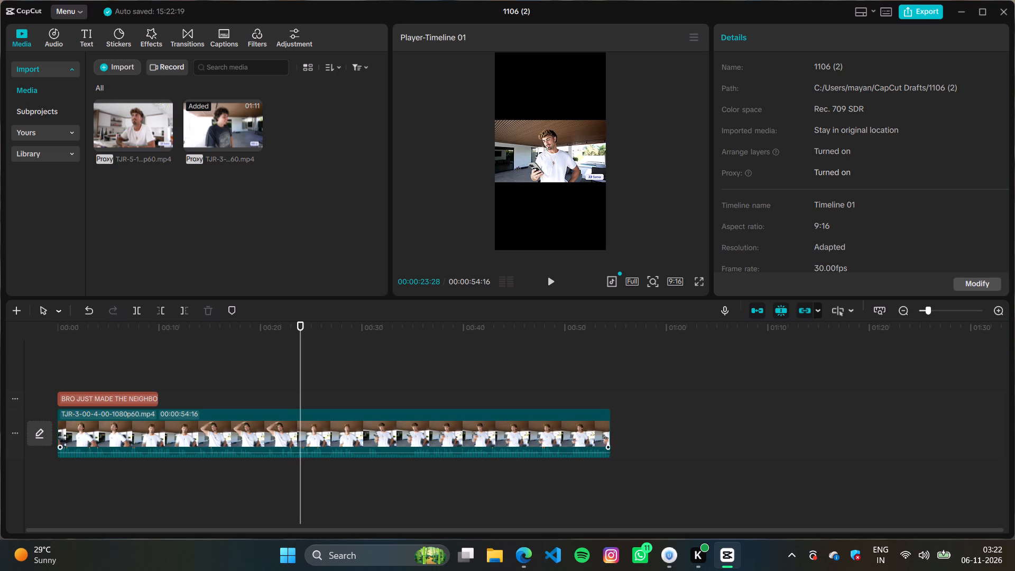
Replay the footage between about 18 and 22 seconds and split the TJR-3 clip at 00:00:19:16.
click(274, 378)
key(space)
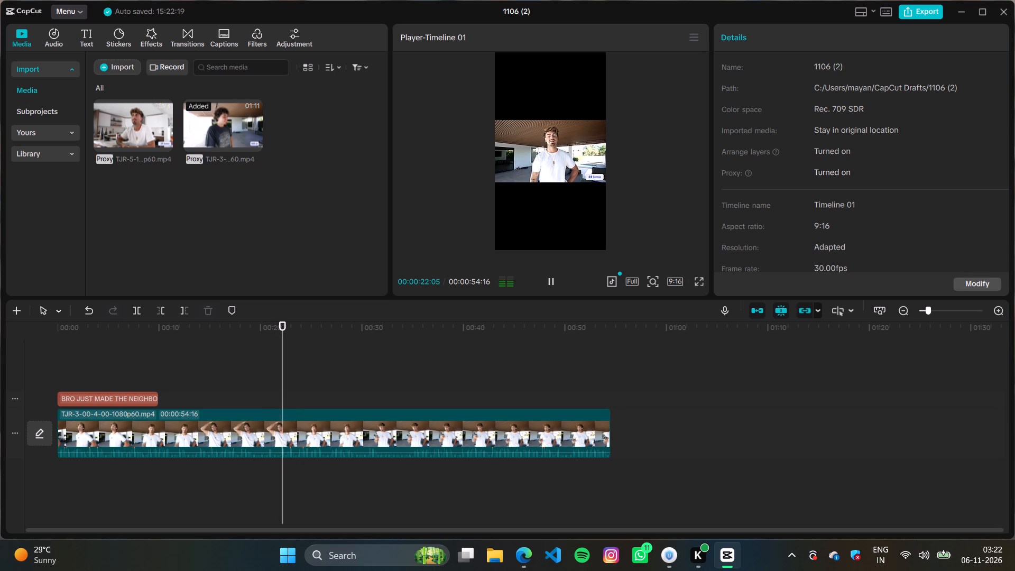
key(space)
click(260, 373)
key(space)
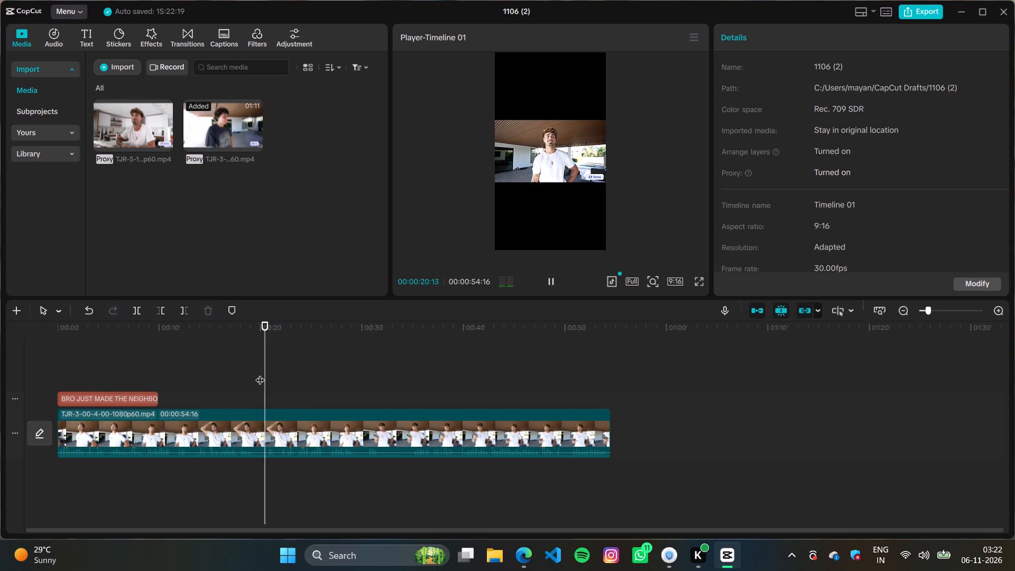
key(space)
click(242, 372)
click(223, 371)
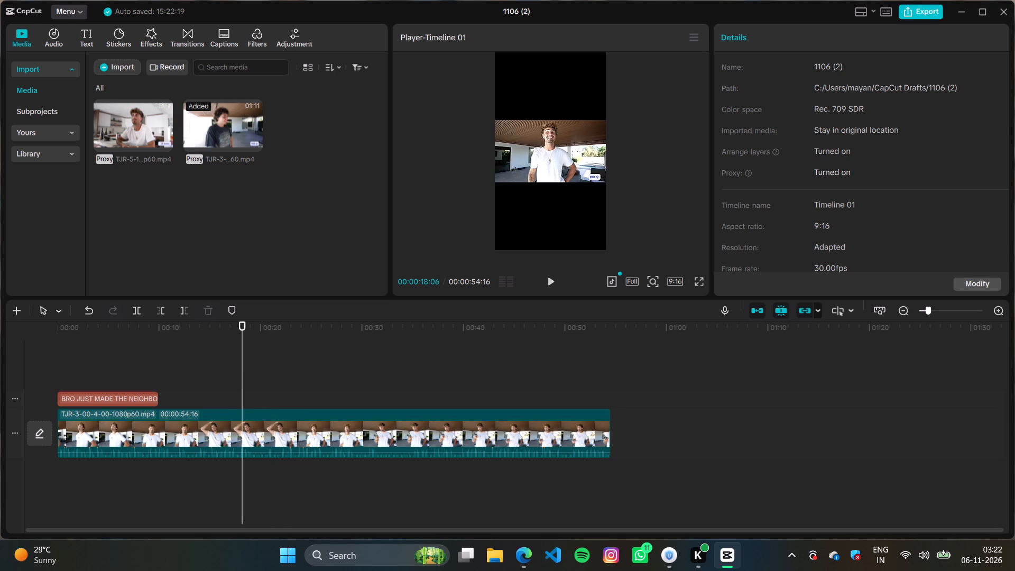
key(space)
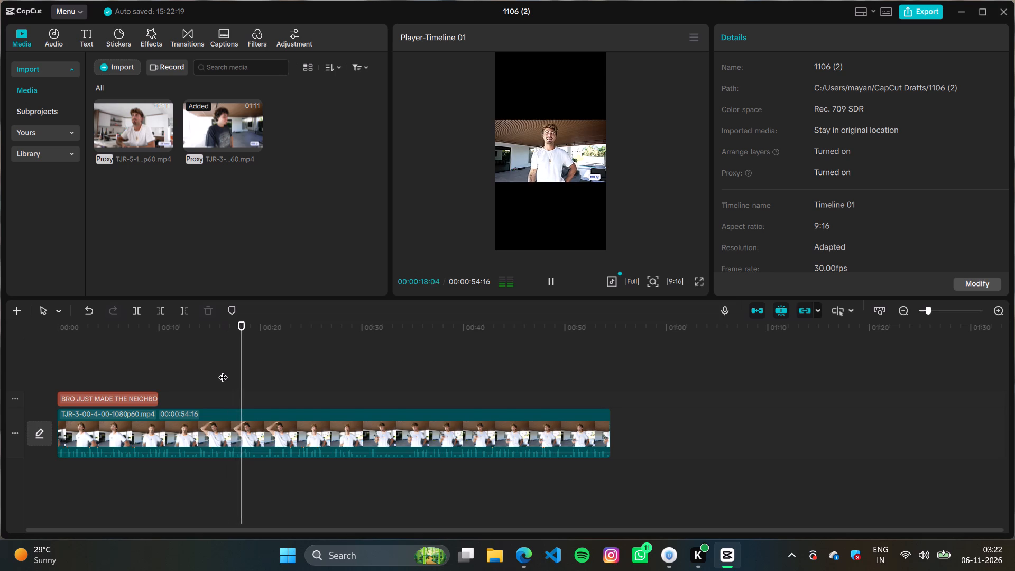
key(space)
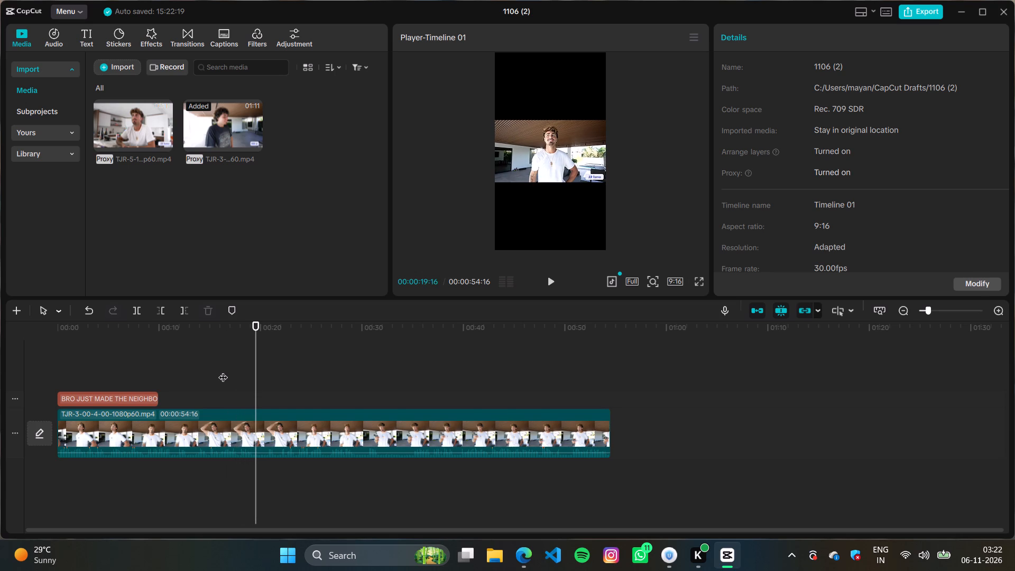
key(ctrl+b)
Delete the video segment after the 00:00:19:16 cut.
click(318, 427)
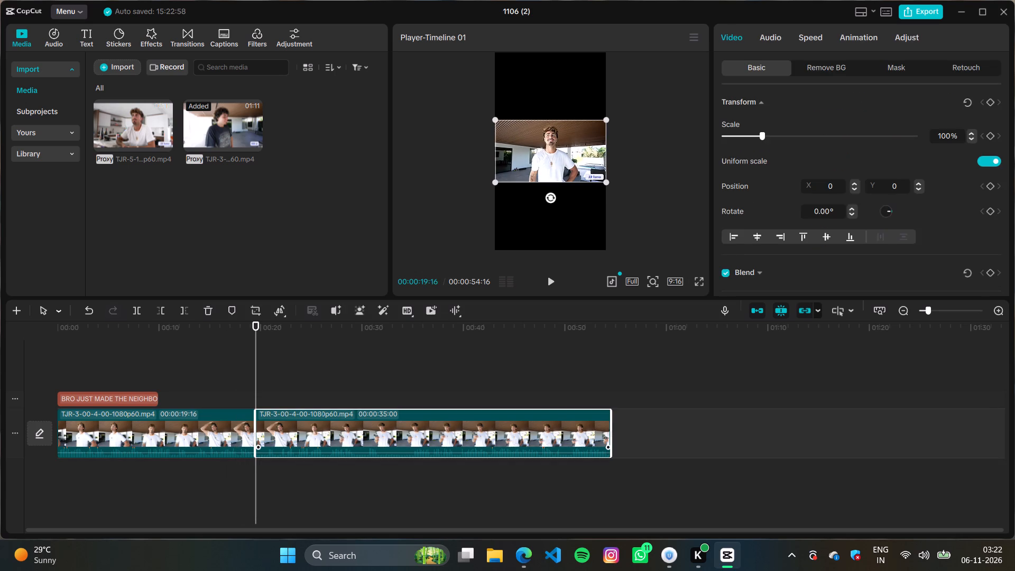
key(BackSpace)
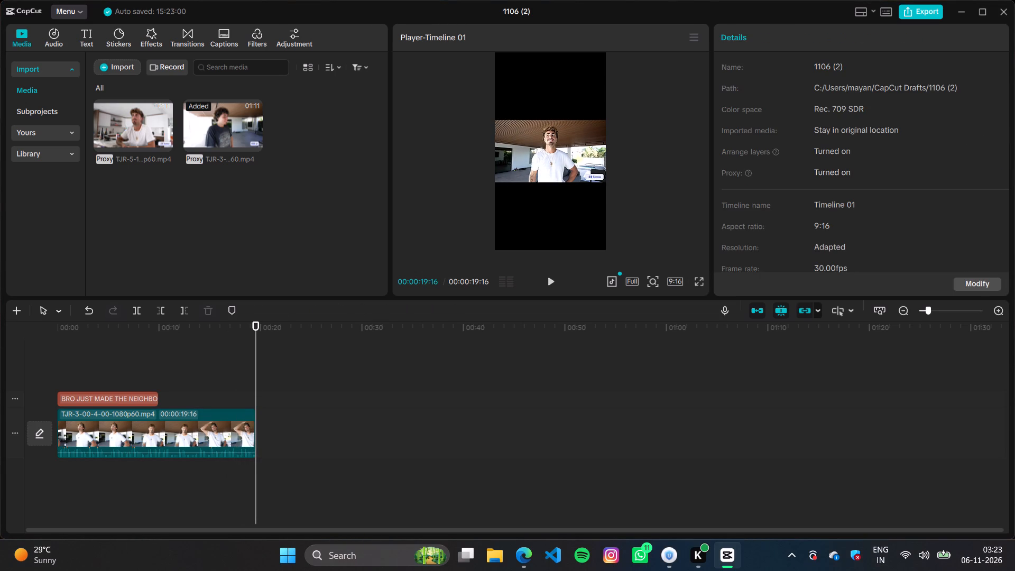
Extend the BRO JUST MADE THE NEIGHBOR'S DOG title so it ends with the video clip at 00:00:19:16.
drag(155, 398, 259, 407)
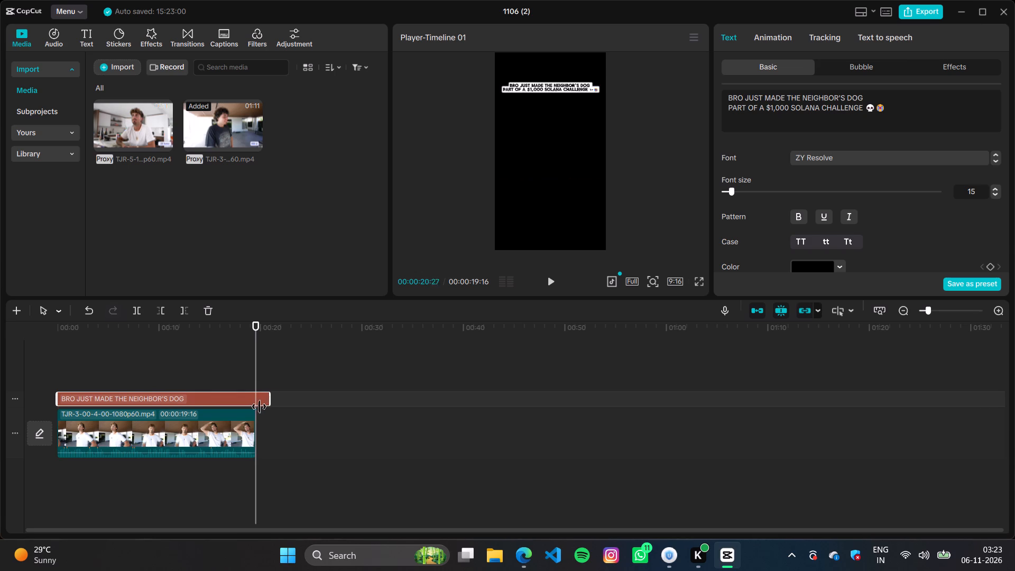
drag(259, 407, 253, 407)
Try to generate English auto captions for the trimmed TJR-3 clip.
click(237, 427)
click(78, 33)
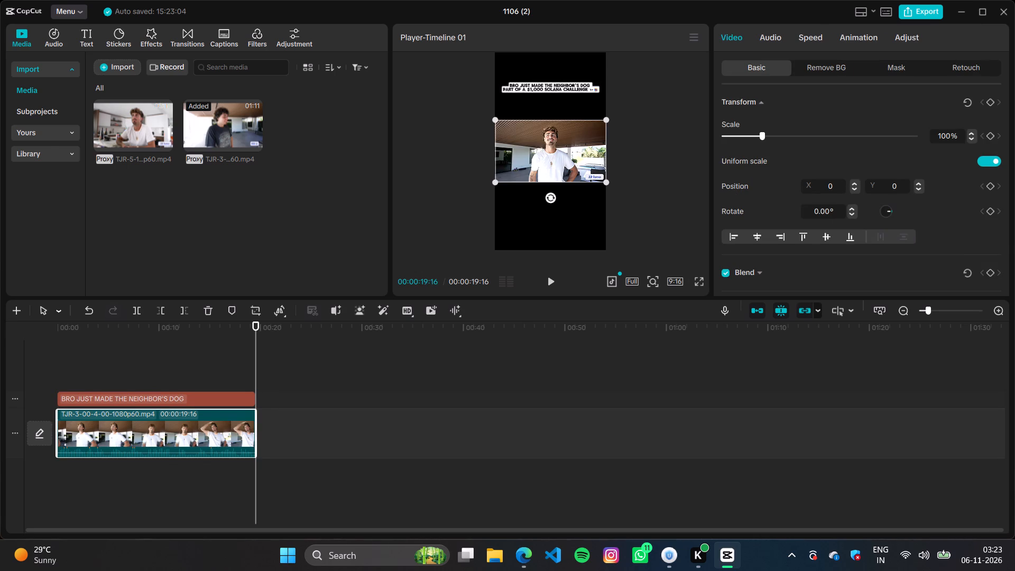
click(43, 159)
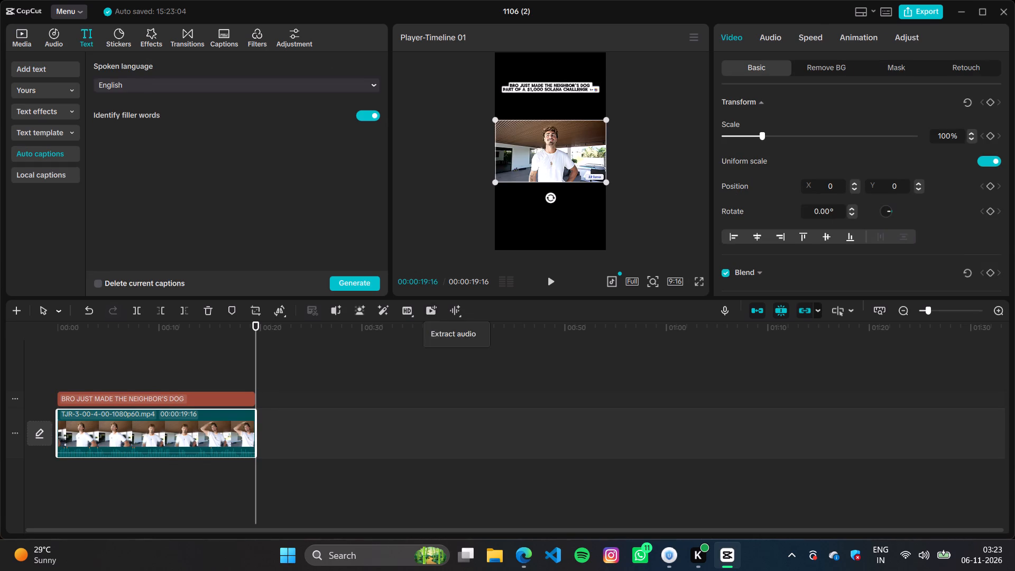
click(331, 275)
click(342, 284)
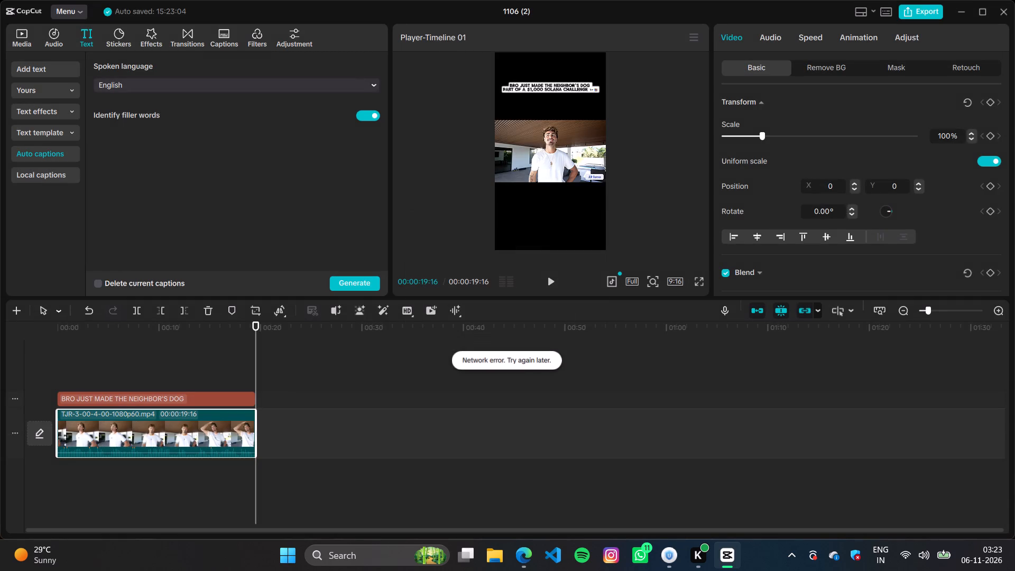
Switch to the UrbanVPN window and close it.
click(667, 557)
click(653, 486)
click(744, 85)
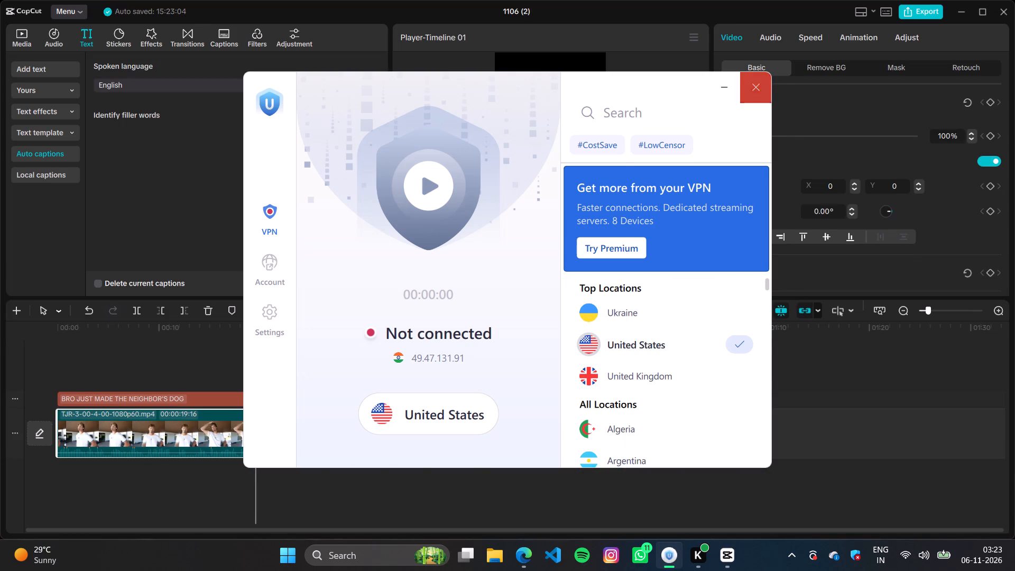
Close the CapCut project 1106 (2).
click(1004, 9)
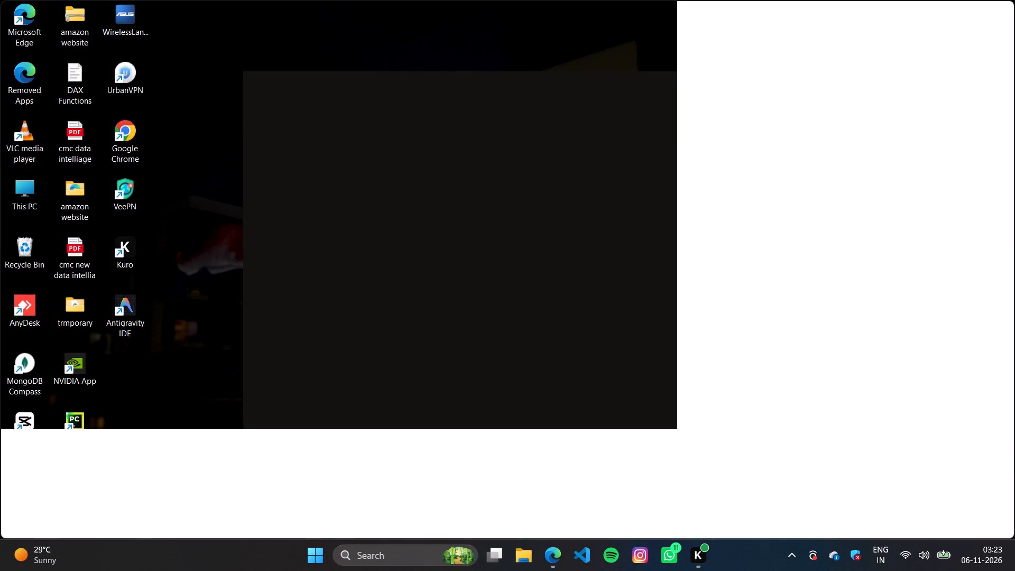
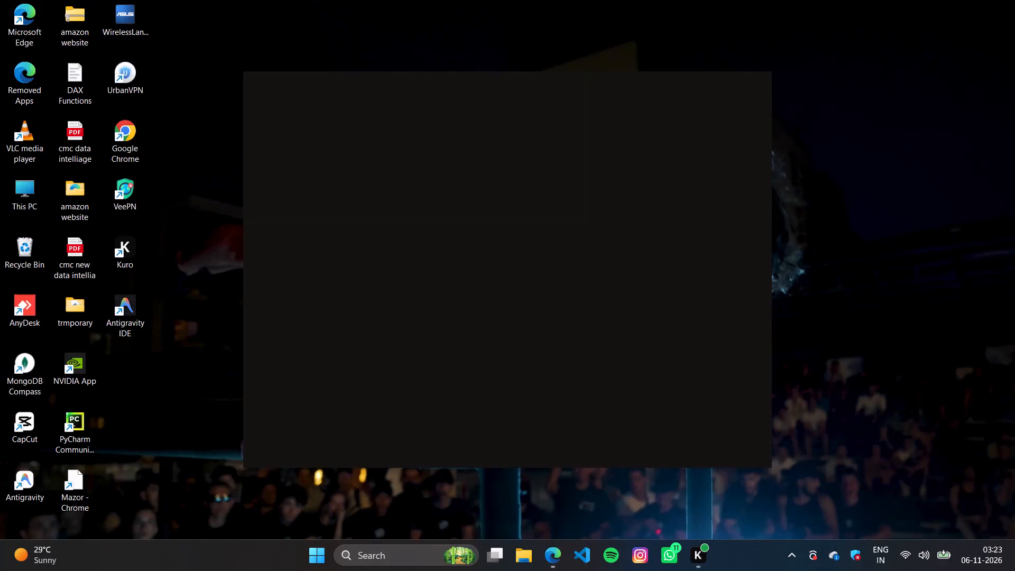
Open UrbanVPN from the desktop and connect to the Ukraine location.
double_click(128, 86)
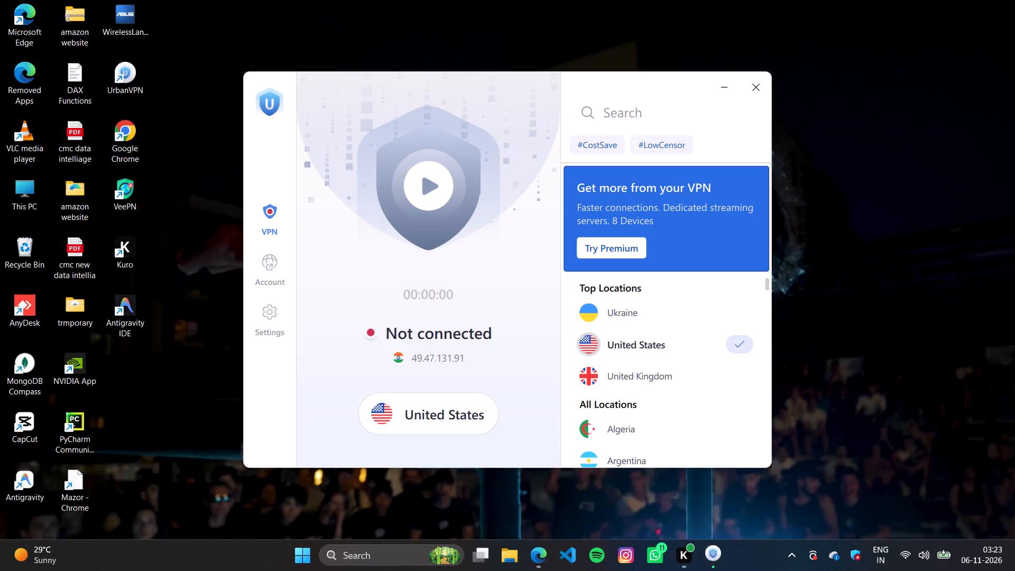
click(636, 311)
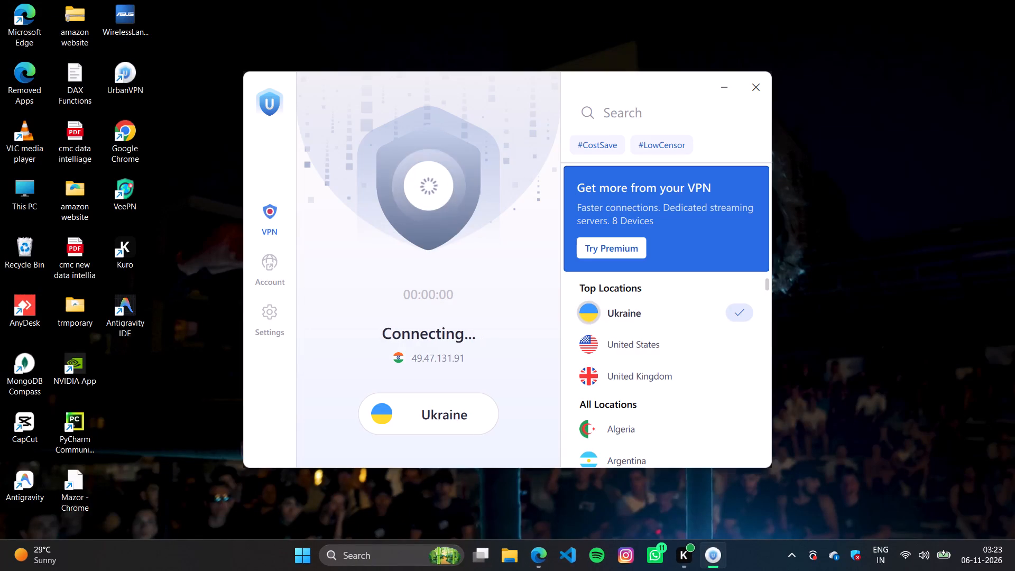
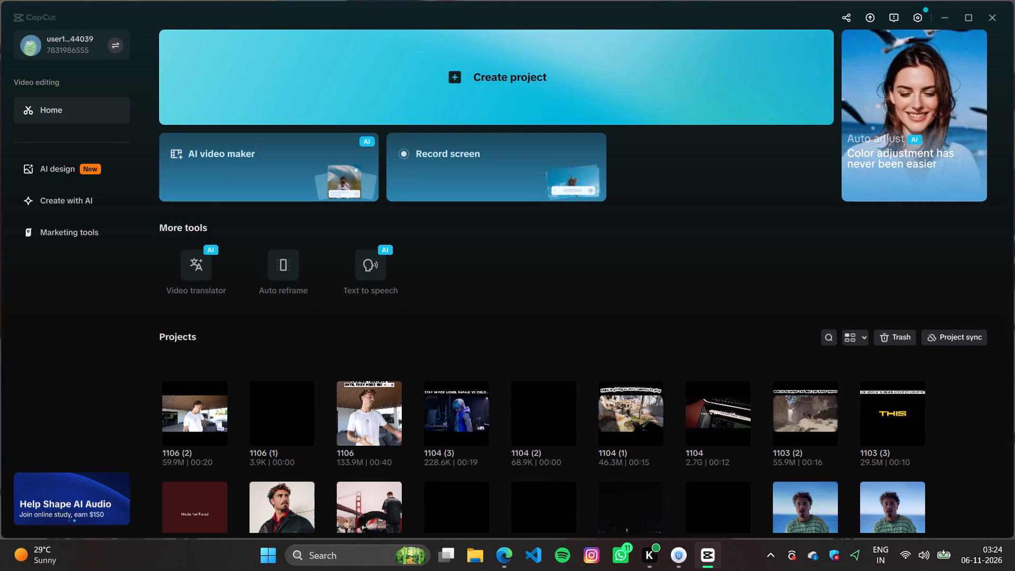
Turn on Bluetooth in the Windows quick settings.
click(915, 567)
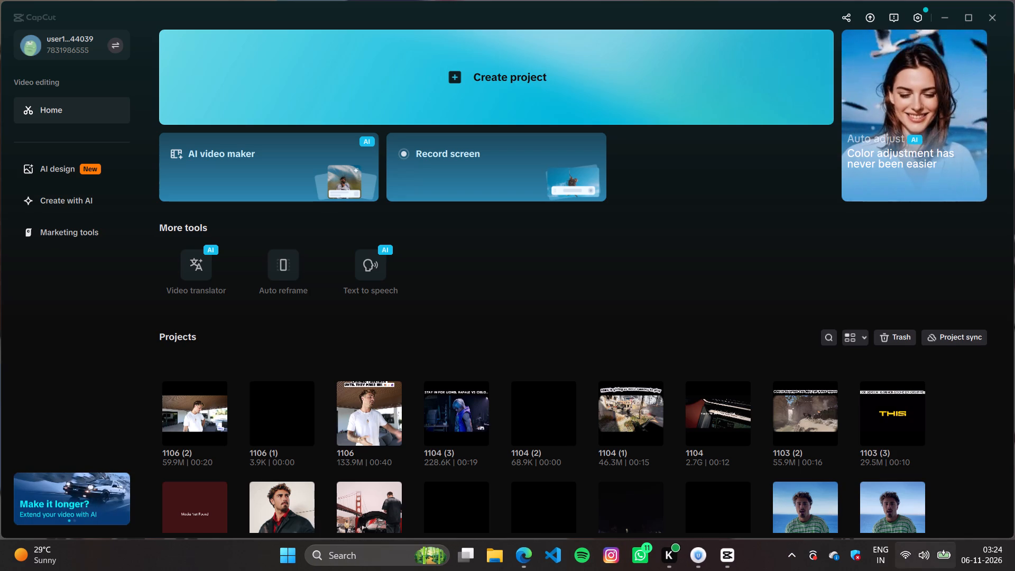
Turn on Bluetooth in the Windows quick settings and connect the soundcore H30i headphones.
click(920, 558)
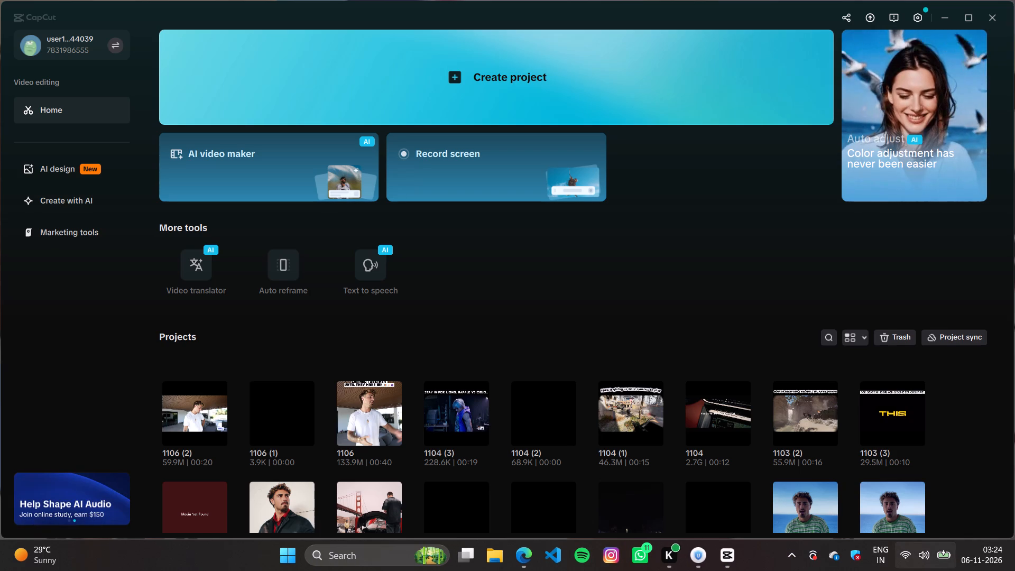
click(859, 318)
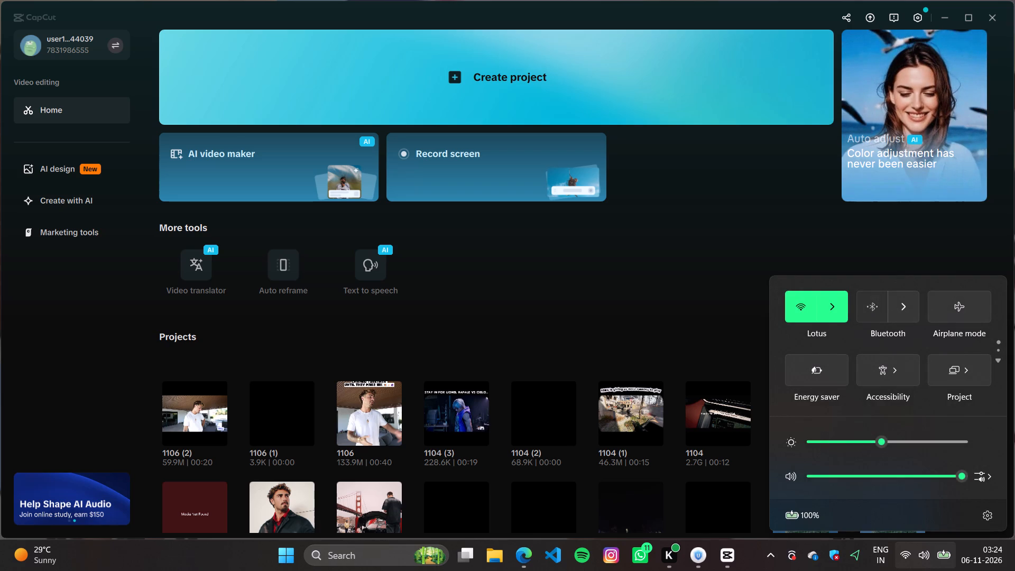
click(904, 311)
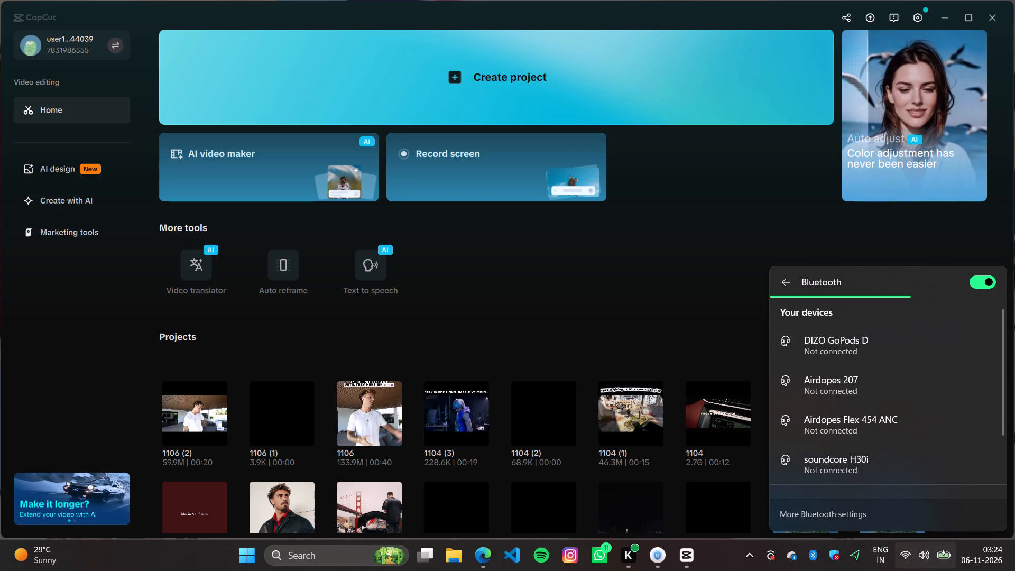
click(857, 458)
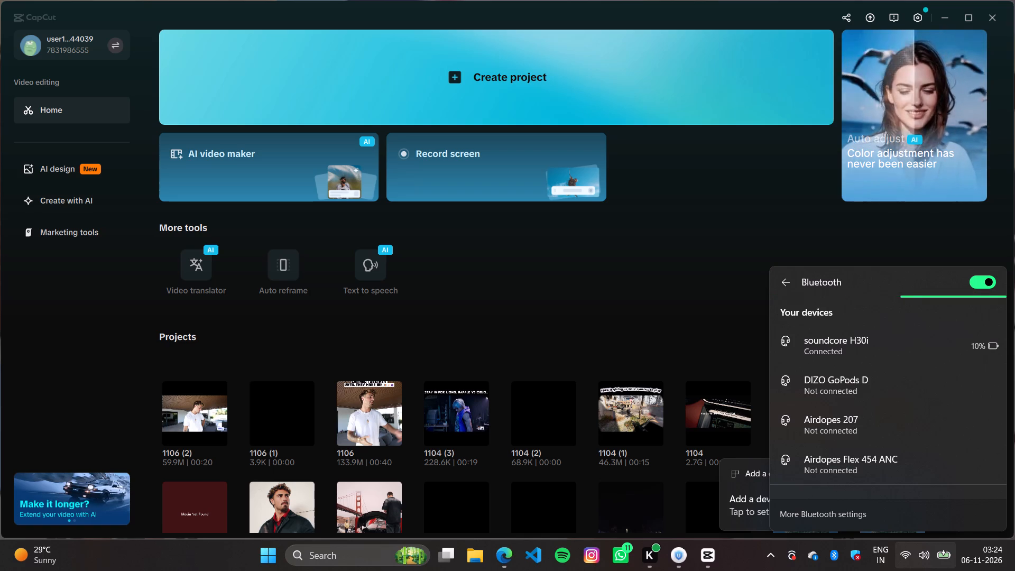
click(828, 350)
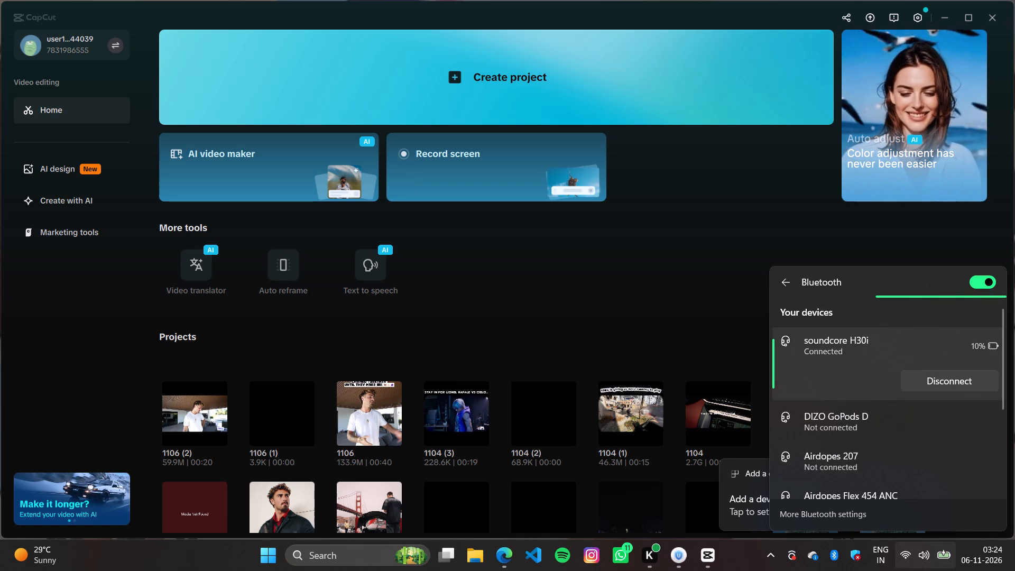
click(656, 316)
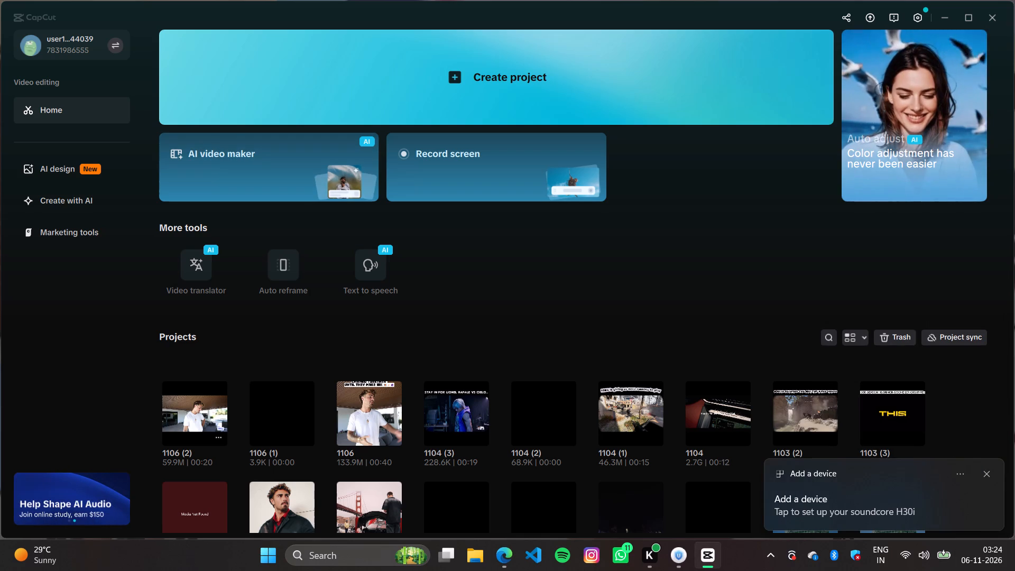
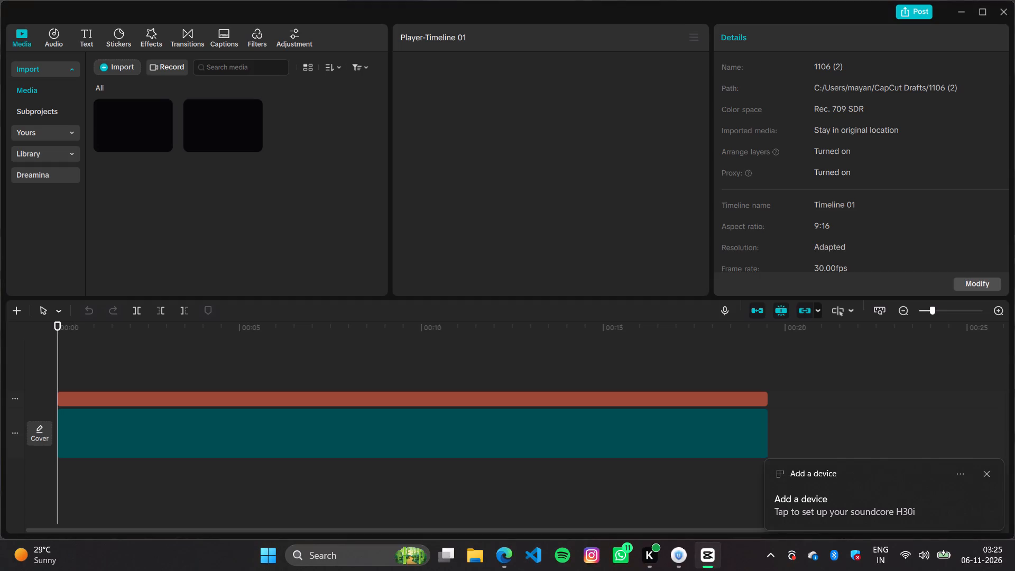
Connect the soundcore H30i headphones over Bluetooth.
click(553, 279)
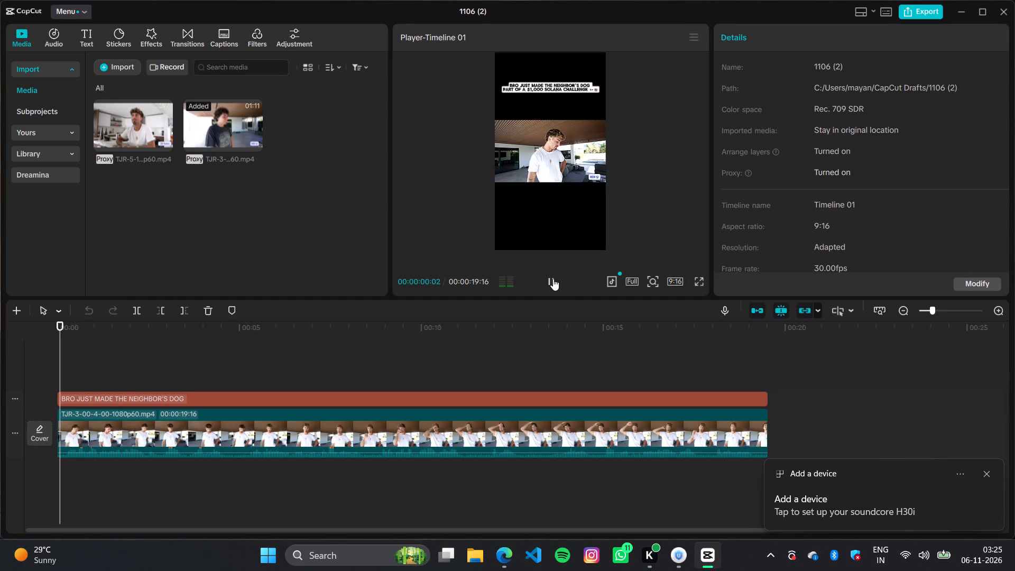
click(553, 279)
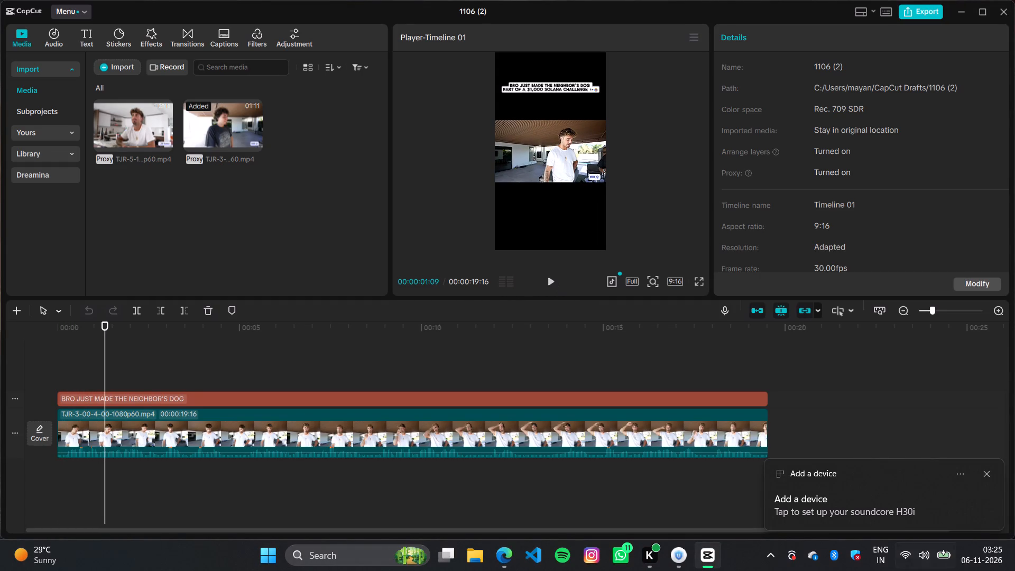
click(888, 493)
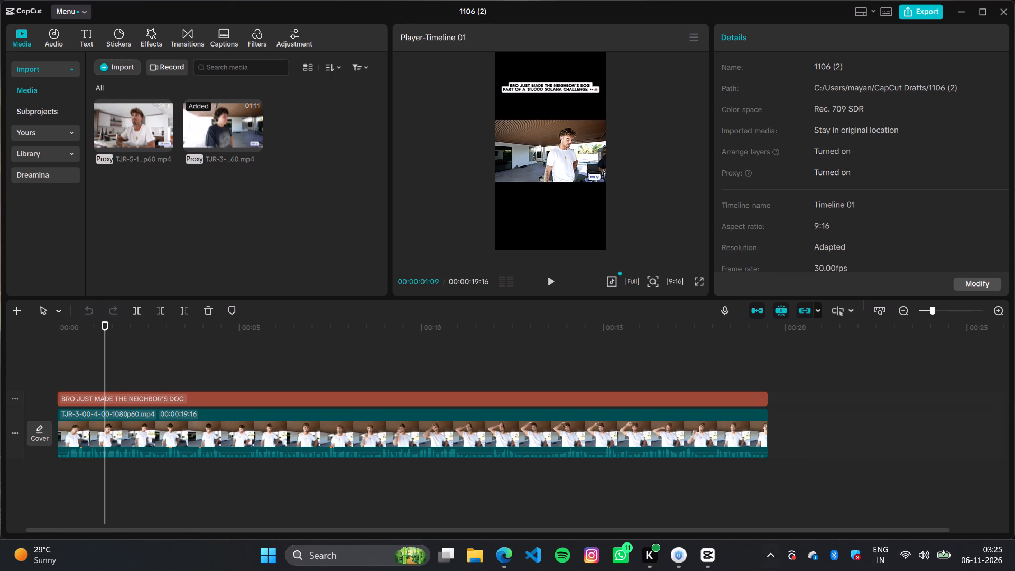
click(912, 560)
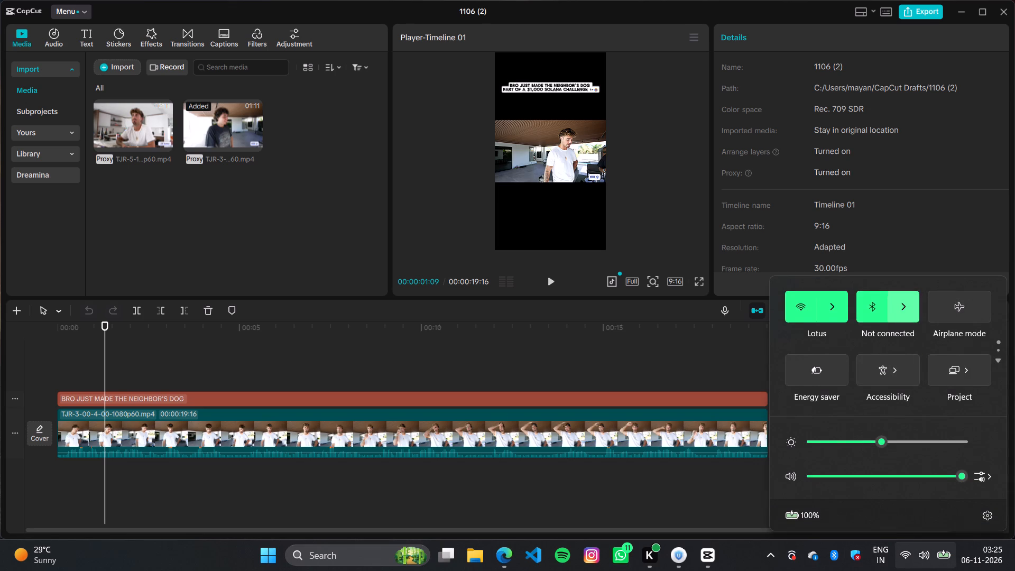
click(896, 311)
click(857, 464)
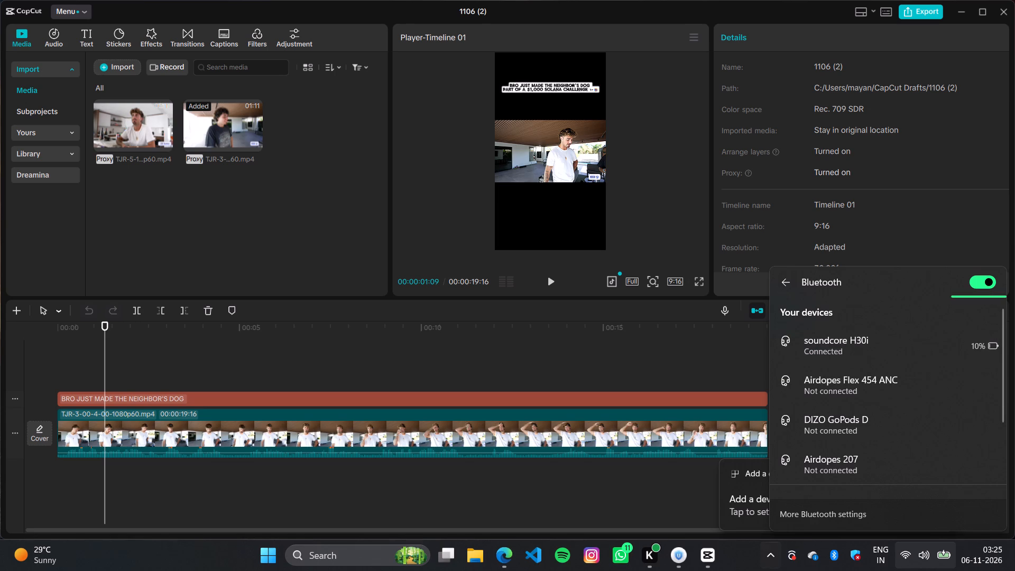
click(739, 554)
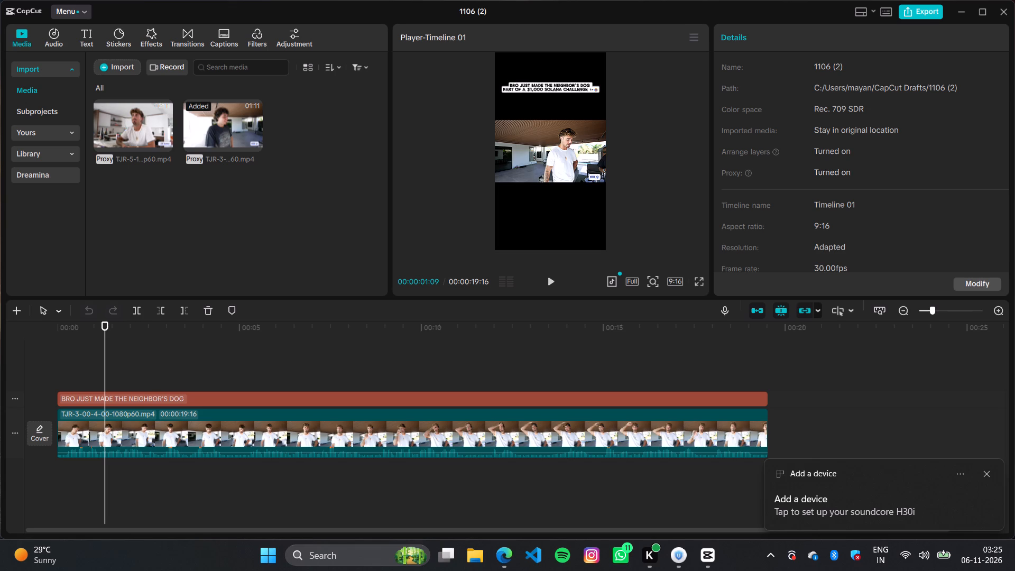
Play the timeline from several points through to its end to check picture and sound, clearing the pop-up notifications.
click(148, 351)
key(space)
key(space)
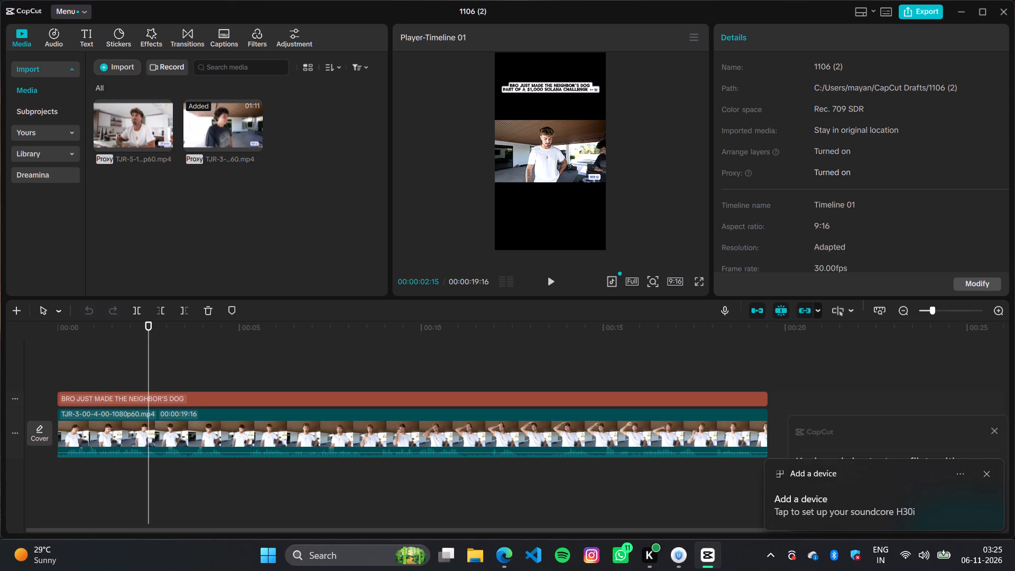
key(space)
click(274, 362)
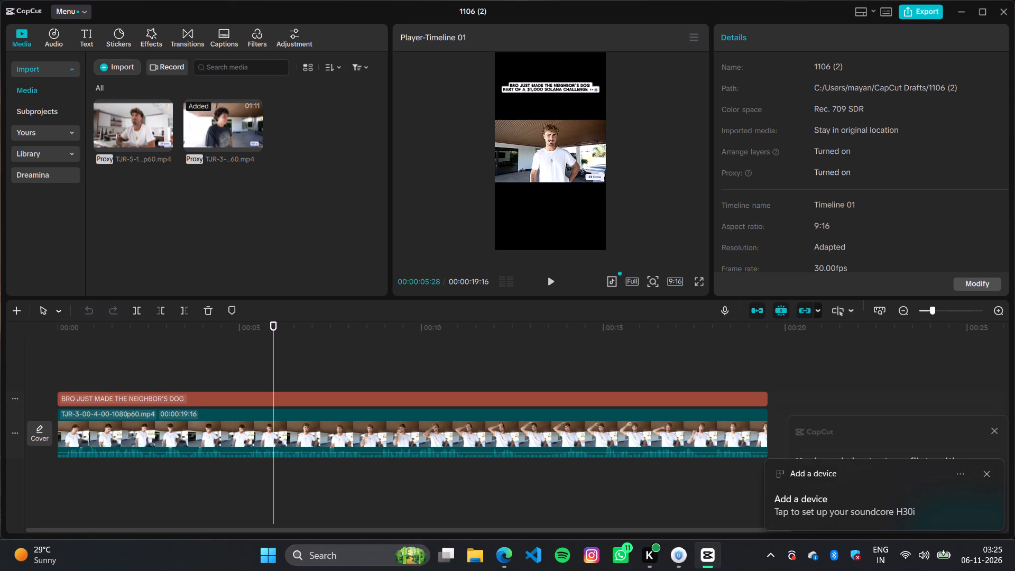
click(350, 371)
click(573, 366)
click(551, 280)
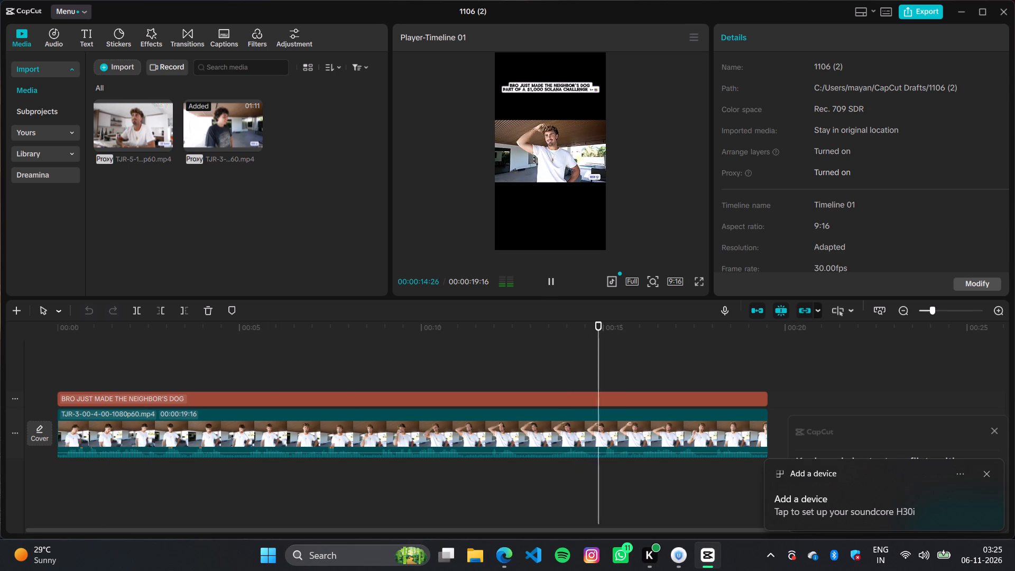
click(990, 475)
click(996, 431)
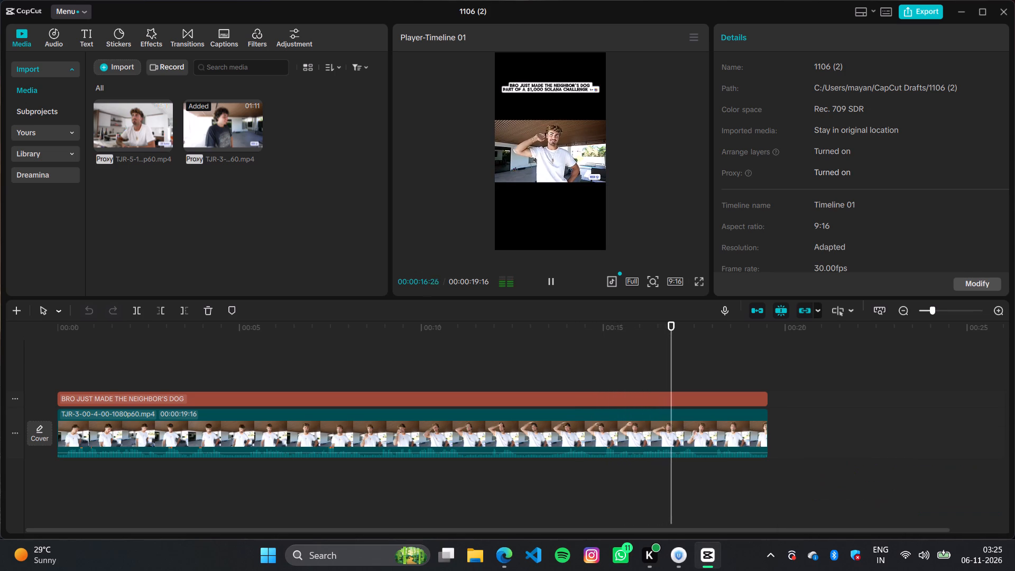
key(space)
key(space)
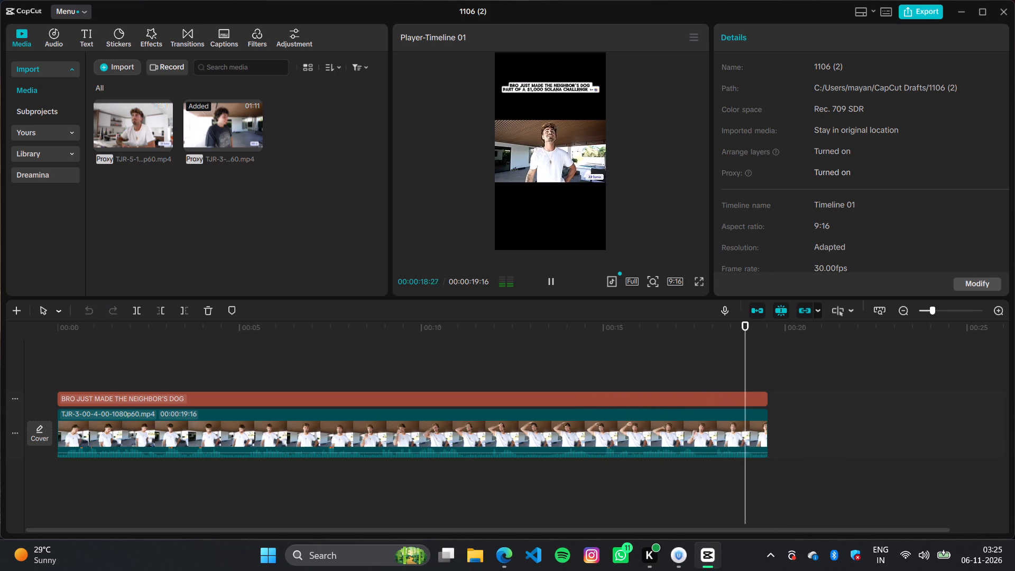
key(space)
Generate English auto captions for the TJR-3 clip with filler-word identification on.
click(320, 420)
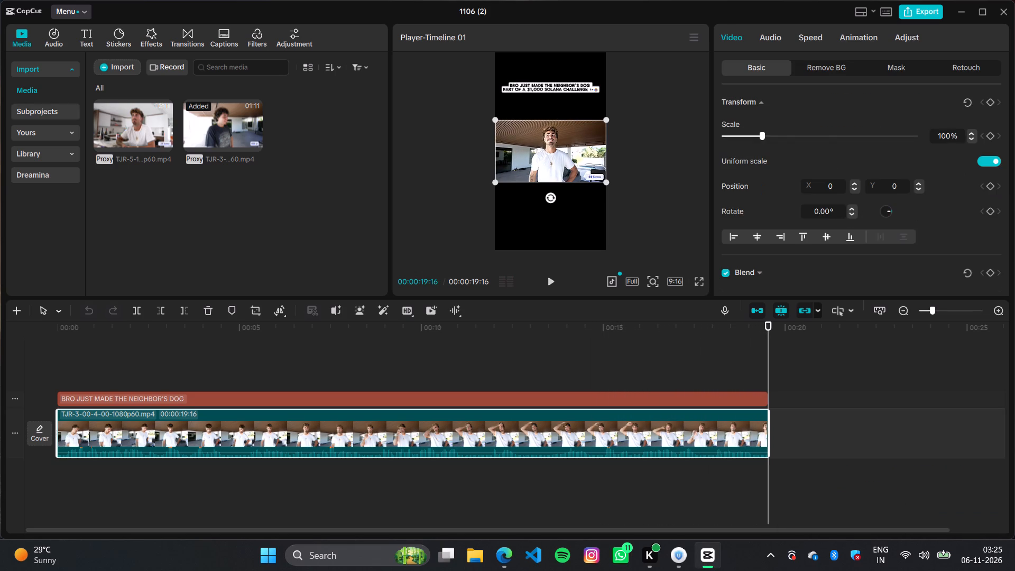
click(87, 29)
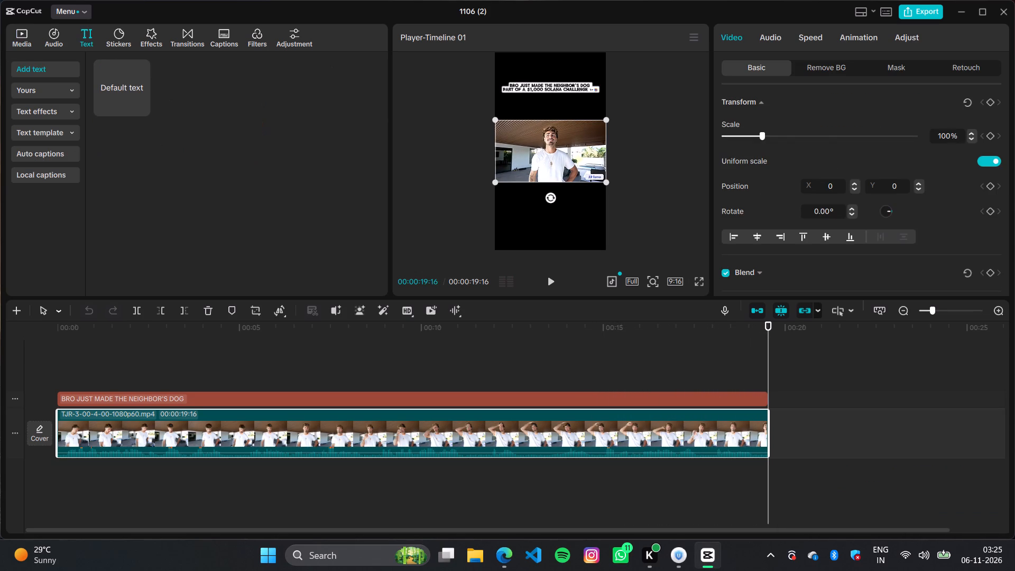
click(69, 160)
click(356, 283)
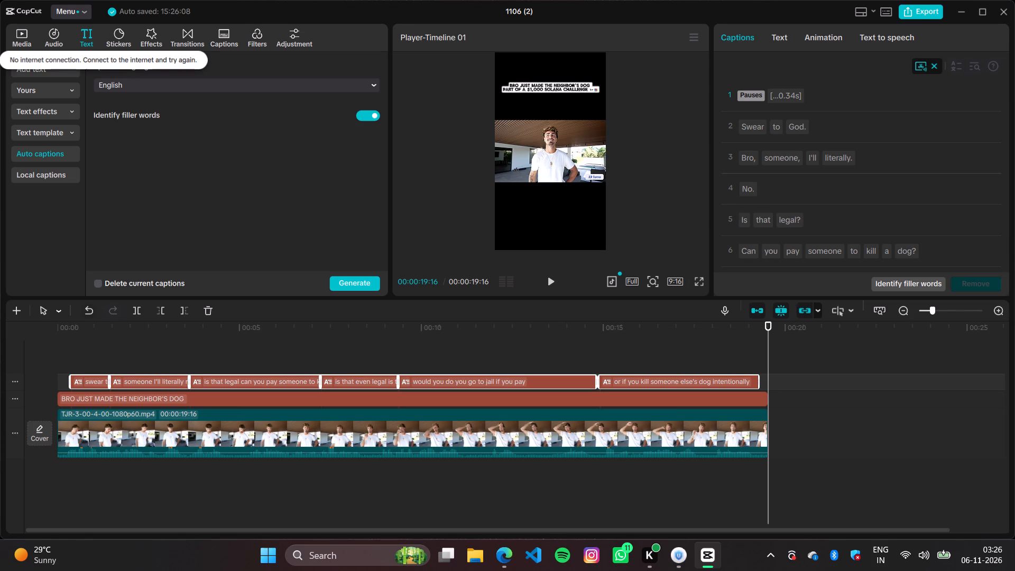
Set the font of all the generated captions to ZY Heaven.
drag(80, 352, 775, 385)
click(787, 34)
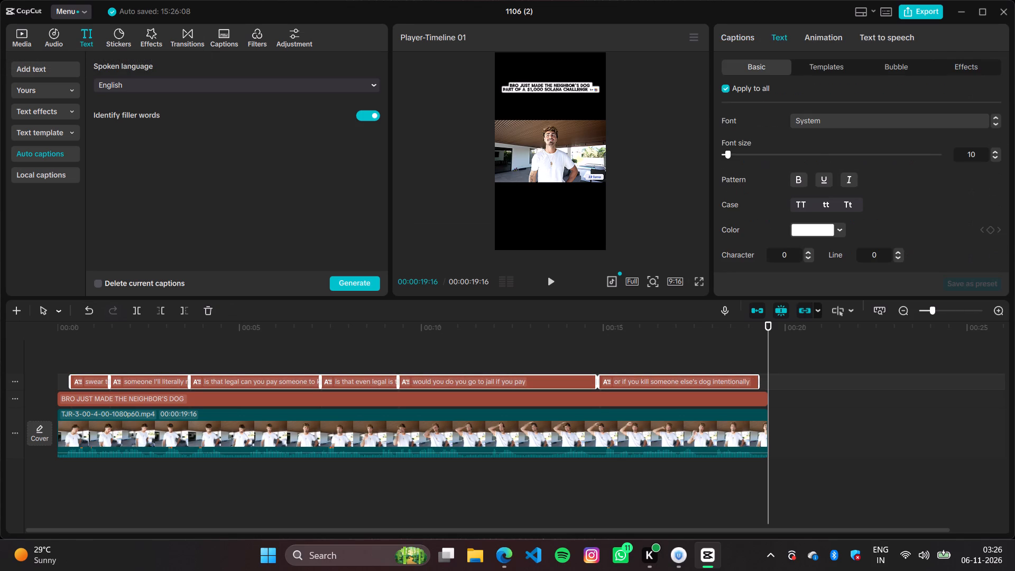
click(853, 120)
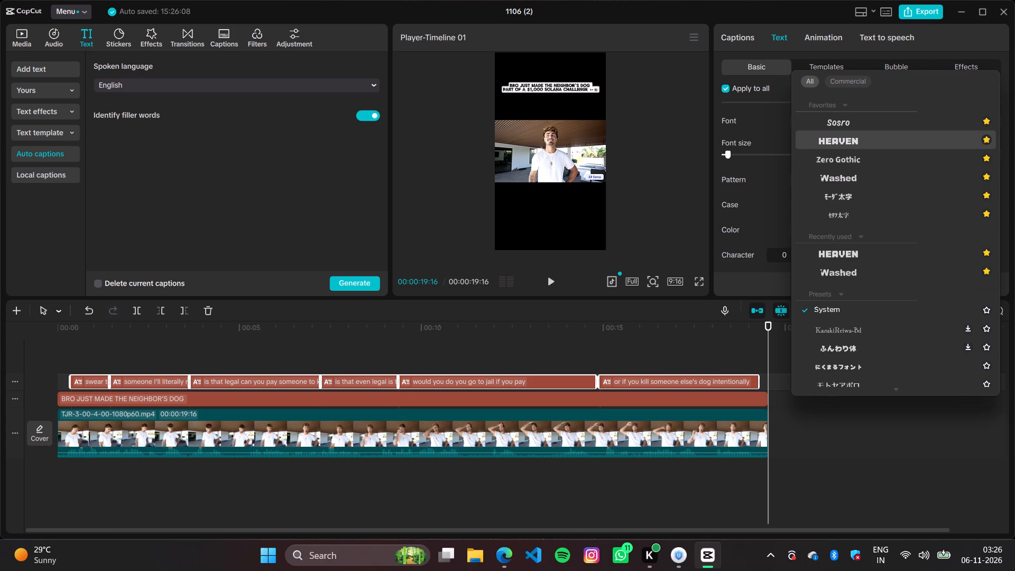
click(847, 139)
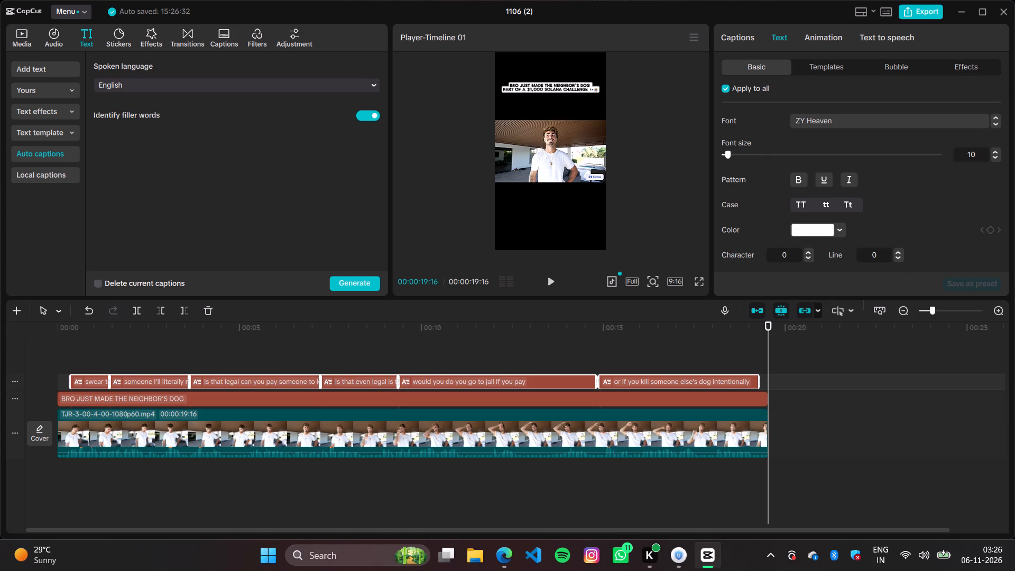
Apply the favourite Slight Stretch caption animation to all captions and preview it.
click(825, 33)
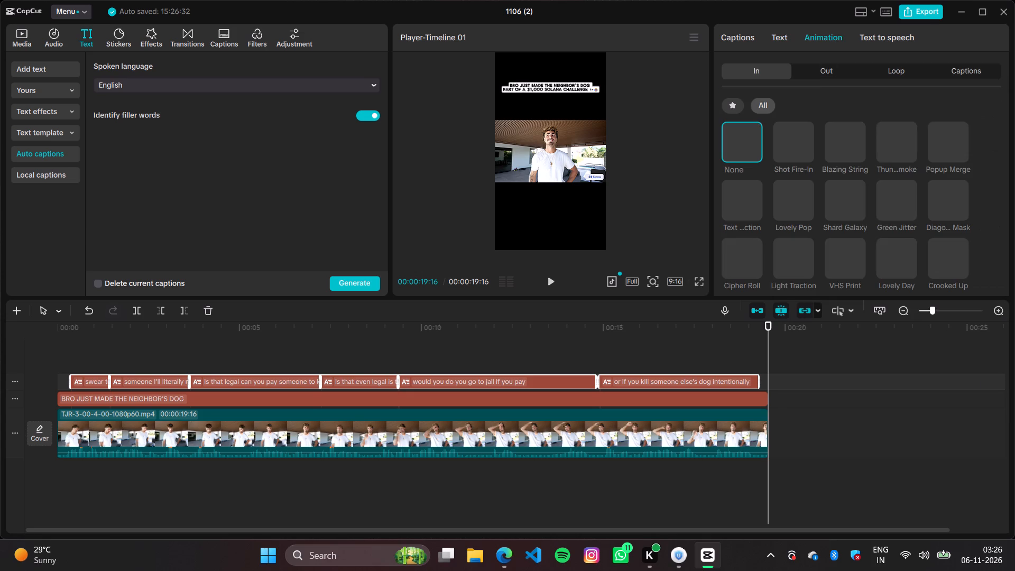
click(961, 72)
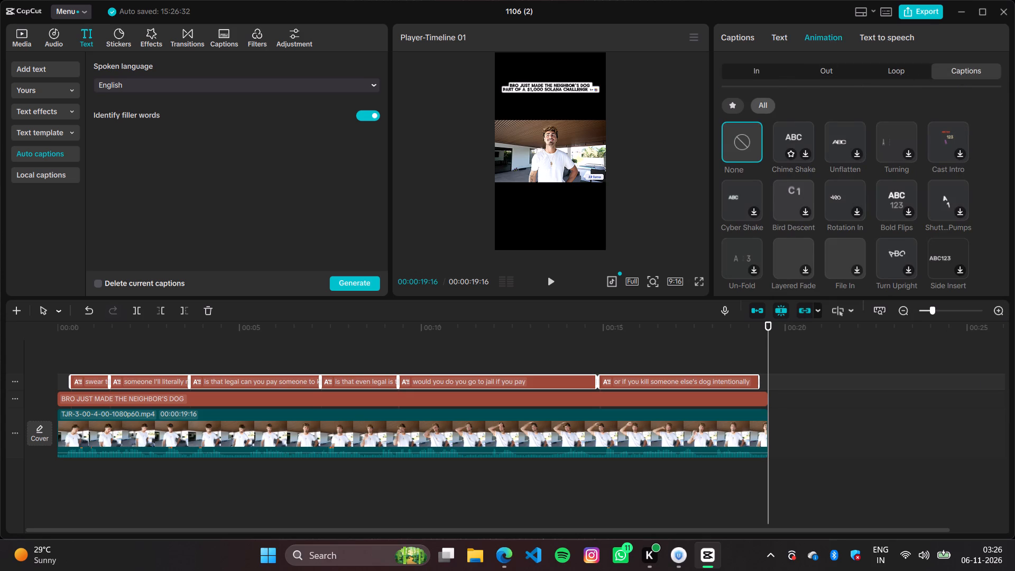
click(740, 100)
click(778, 134)
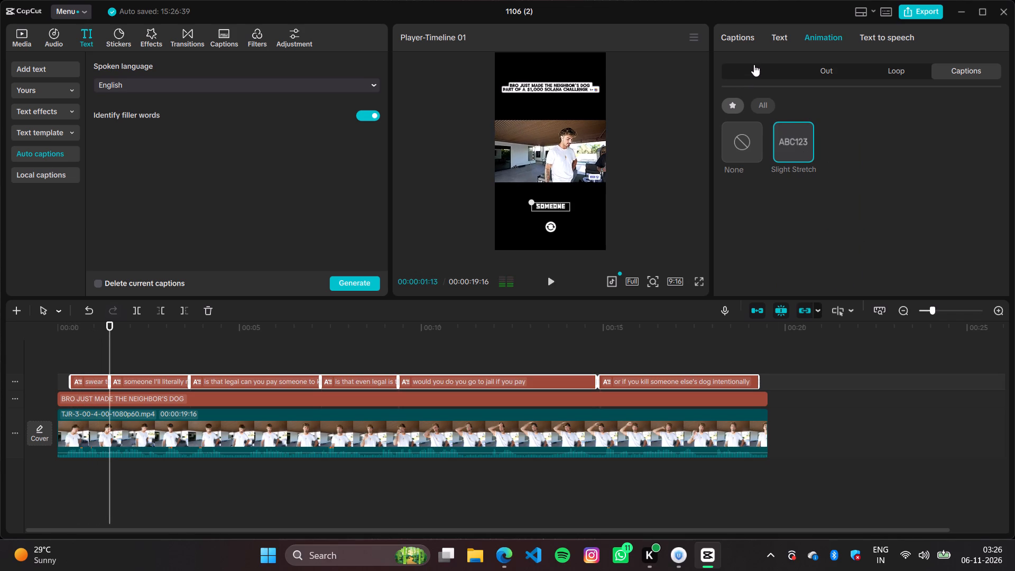
key(space)
key(space)
Give the TJR-3 video clip a blurred canvas background.
drag(773, 427, 658, 424)
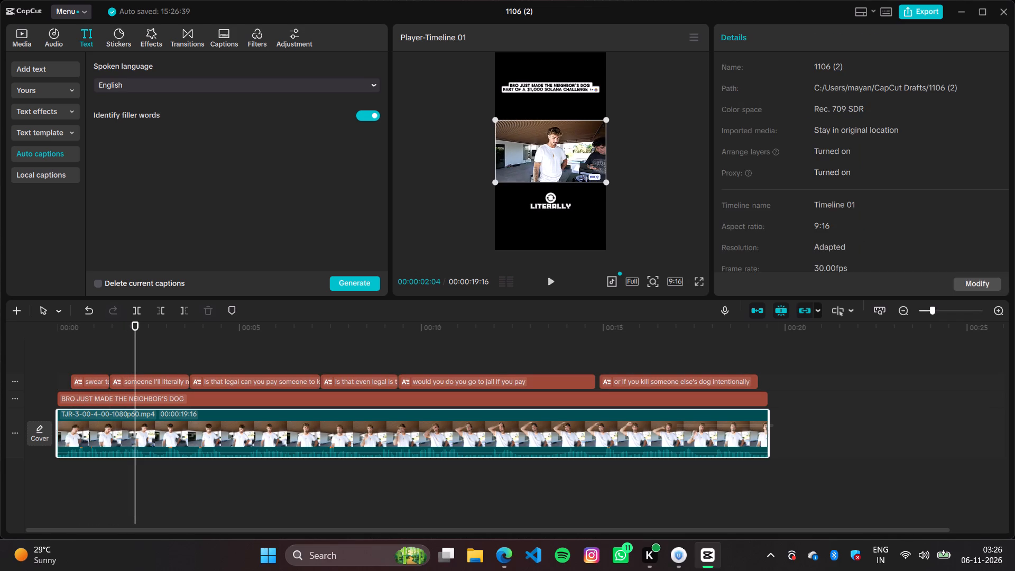
drag(658, 424, 656, 424)
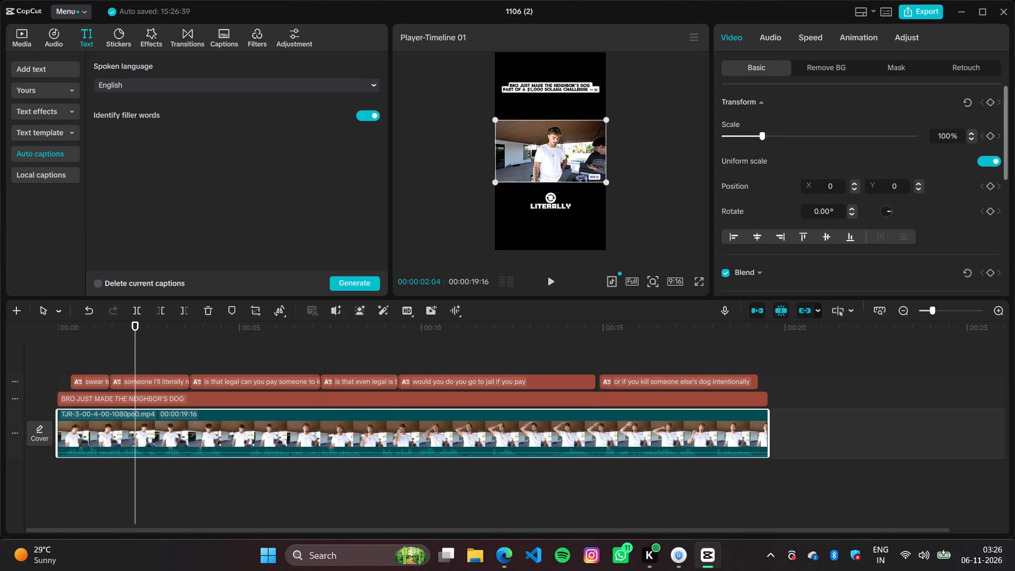
drag(1004, 104, 1003, 335)
click(759, 263)
scroll(818, 246, down, 3)
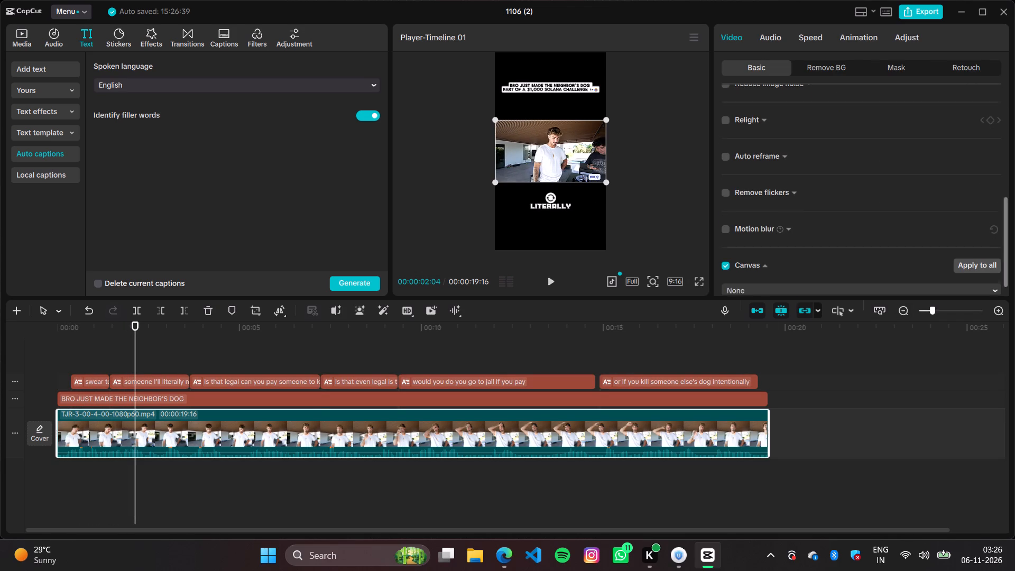
scroll(817, 247, down, 3)
click(769, 268)
scroll(820, 244, down, 3)
click(773, 309)
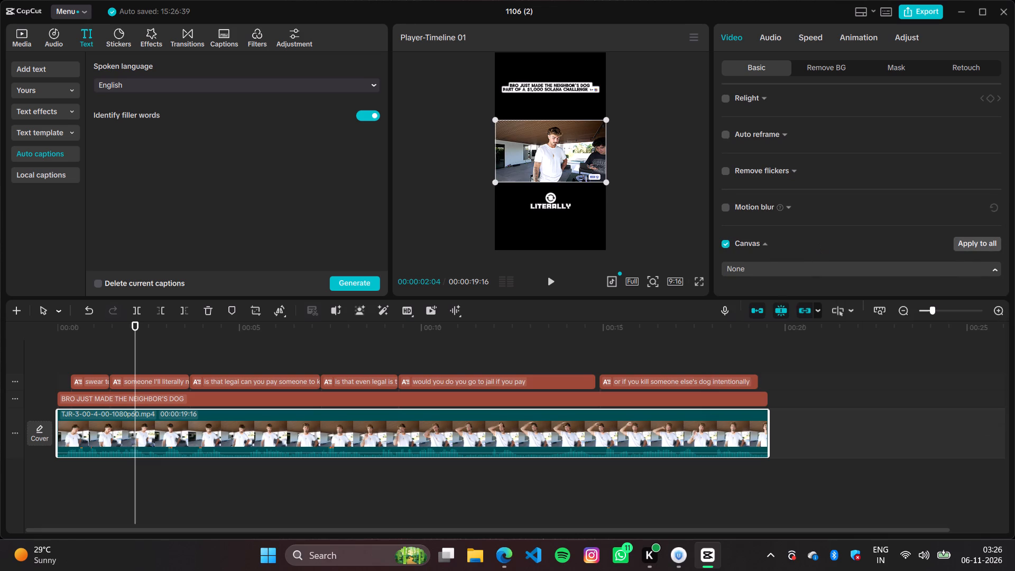
click(786, 290)
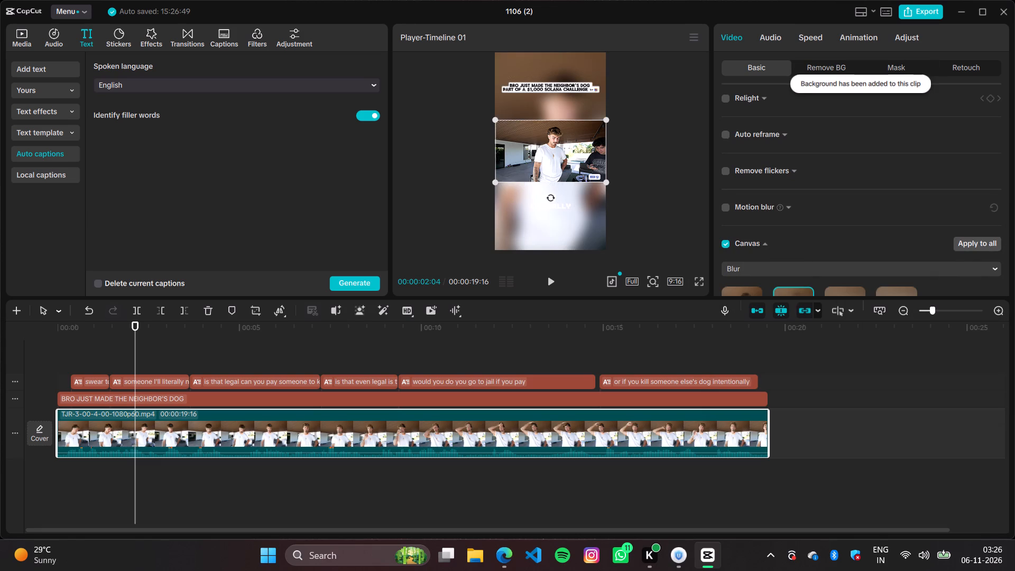
Enlarge the TJR-3 clip to about twice its size in the 9:16 frame and preview it from about 14 seconds.
drag(493, 118, 435, 64)
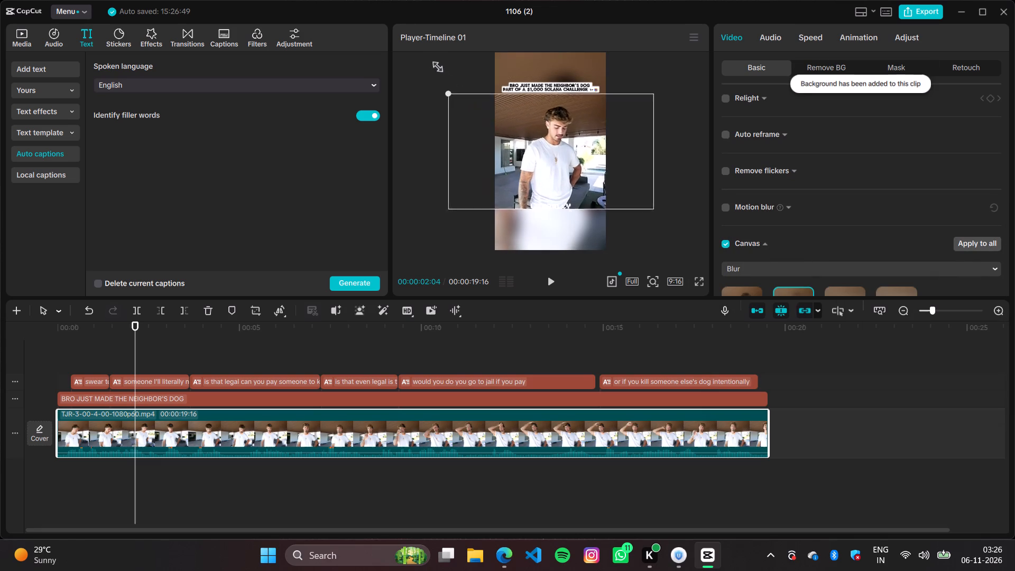
drag(435, 64, 422, 59)
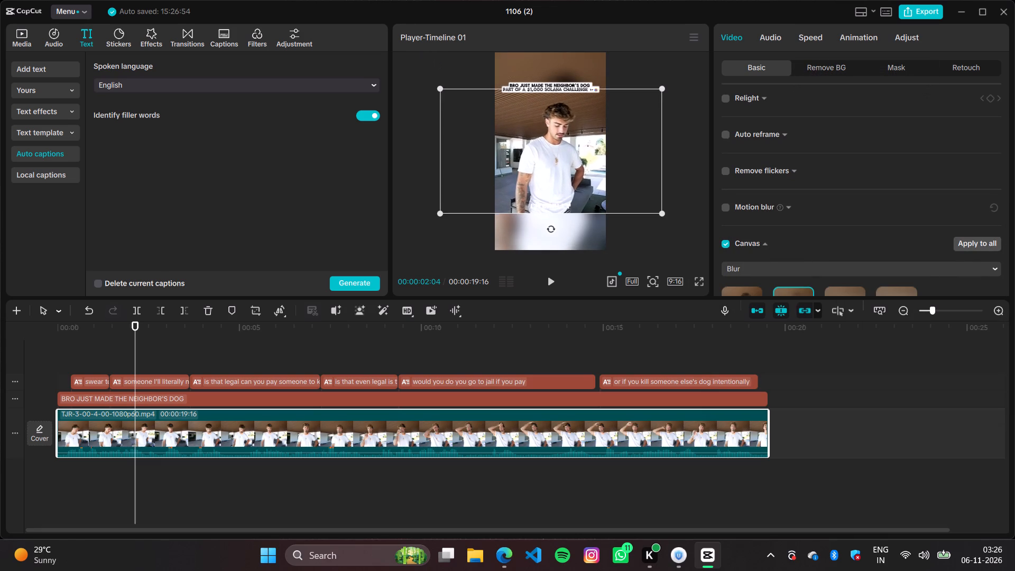
click(645, 250)
click(601, 343)
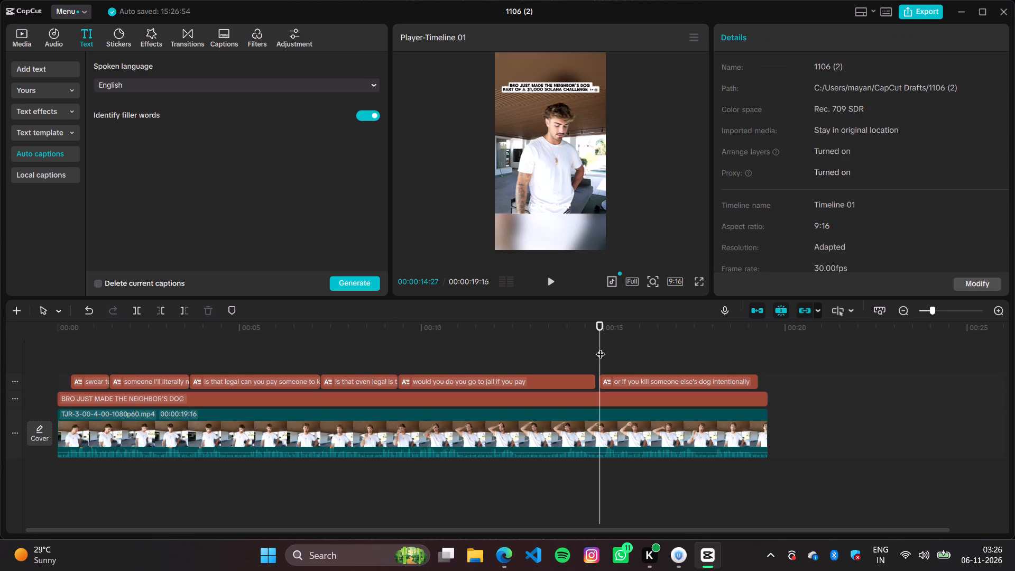
key(space)
key(space)
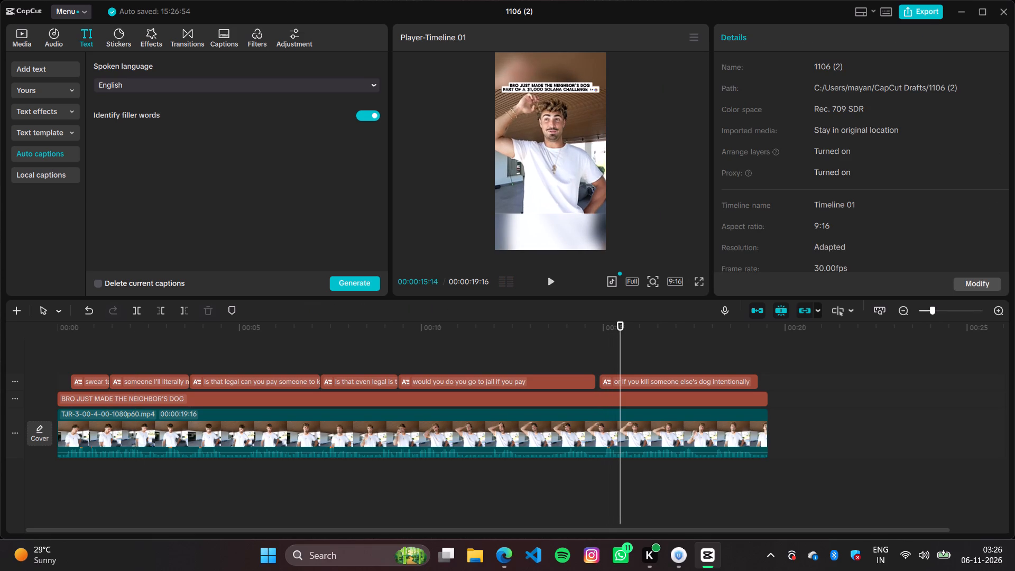
Replace the whole title text "BRO JUST MADE THE NEIGHBOR'S DOG…" with "BRO IS THIS LEGAL".
click(453, 399)
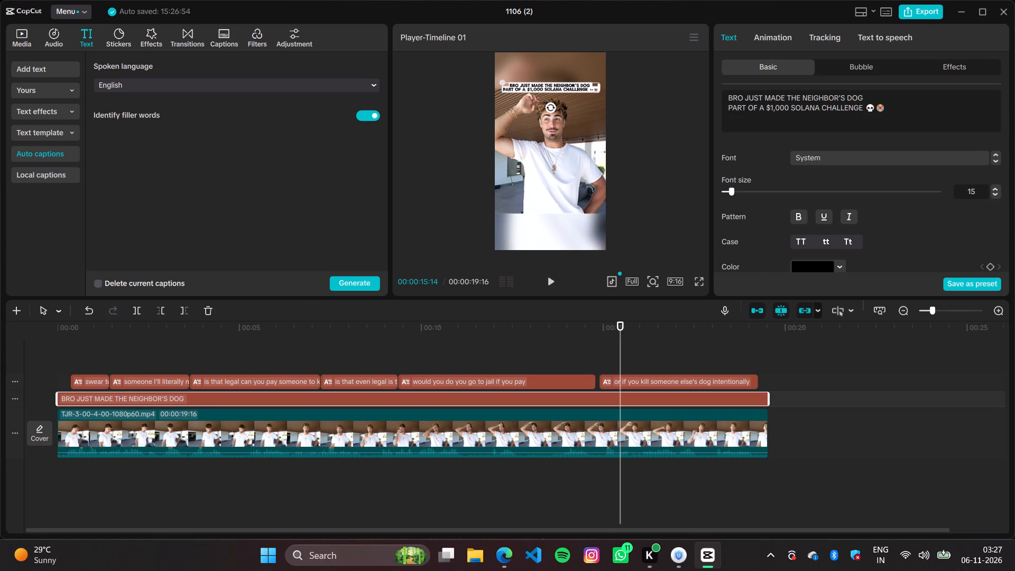
drag(897, 112, 679, 74)
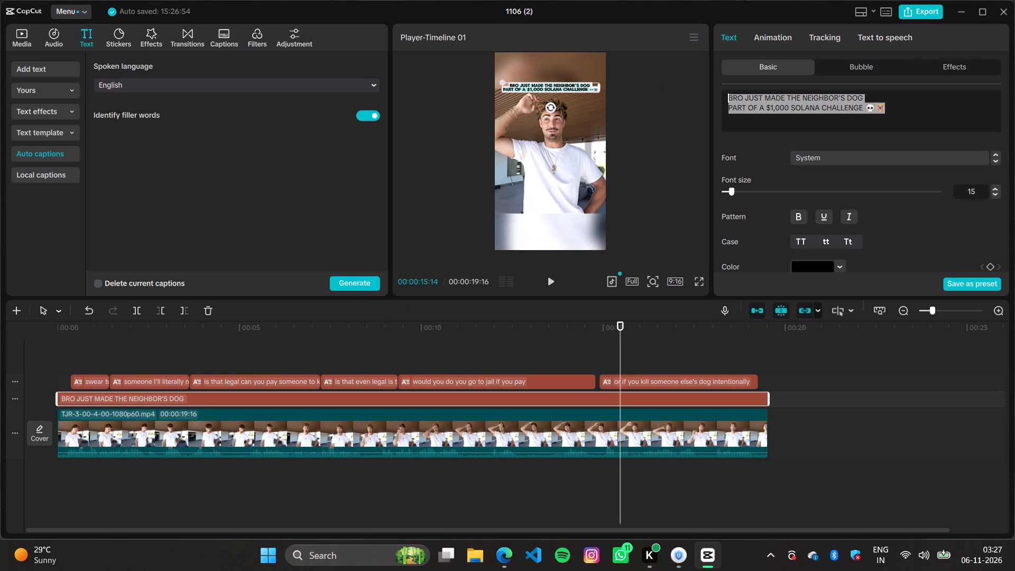
key(BackSpace)
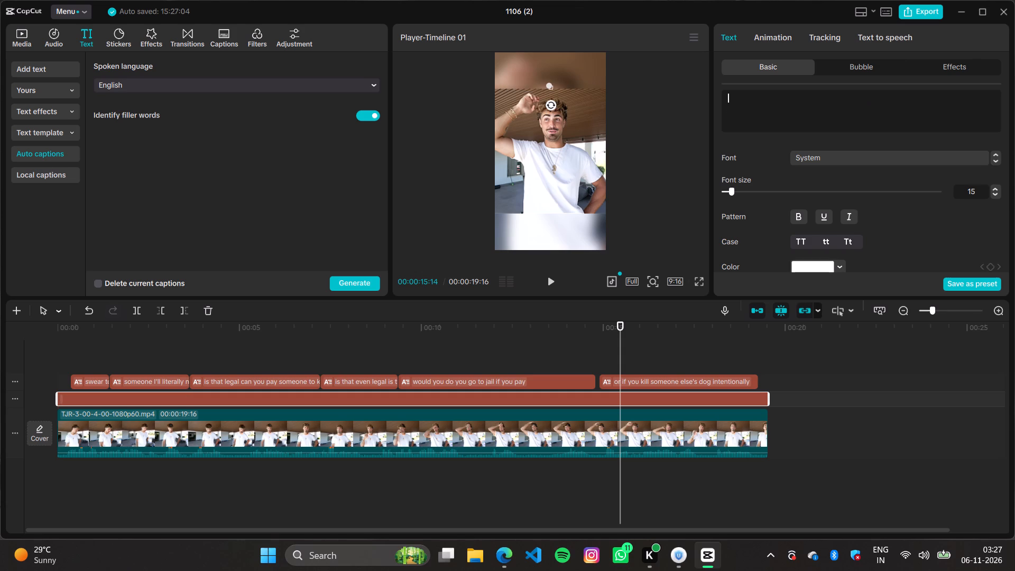
key(b)
key(BackSpace)
text(BRO IS THIS)
key(space)
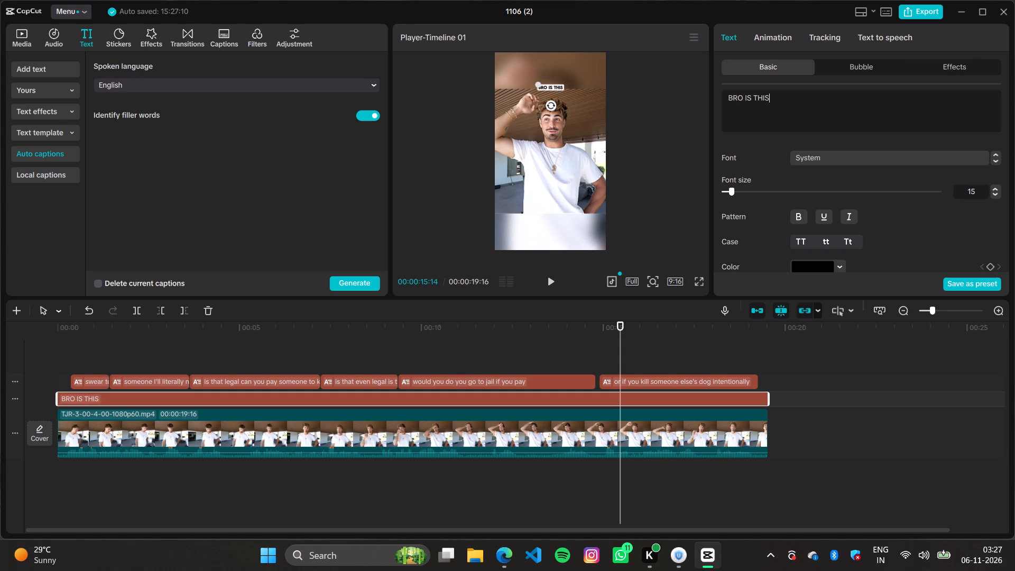
key(l)
key(e)
key(g)
text(AL)
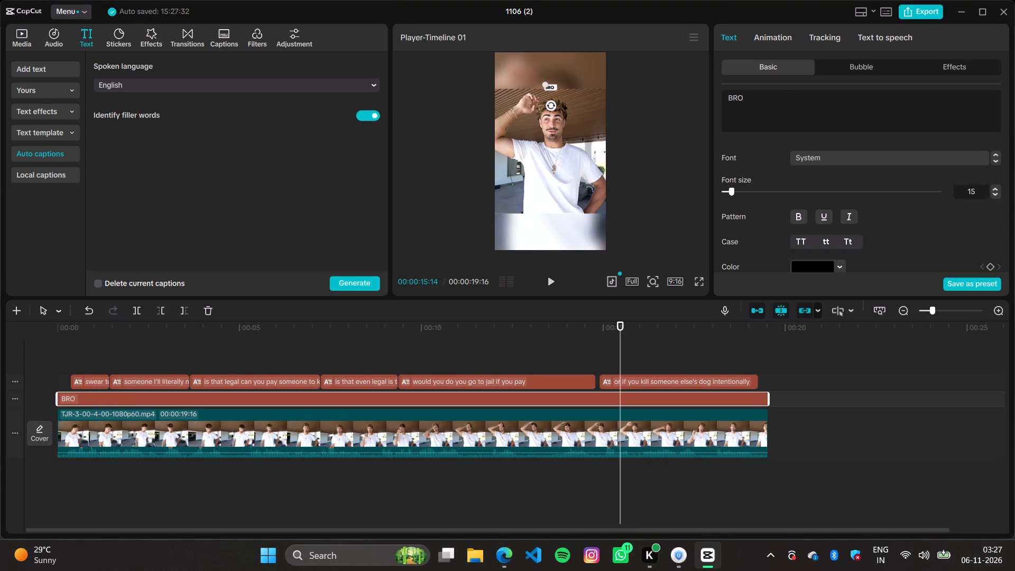
text(SIS YOU KNOW)
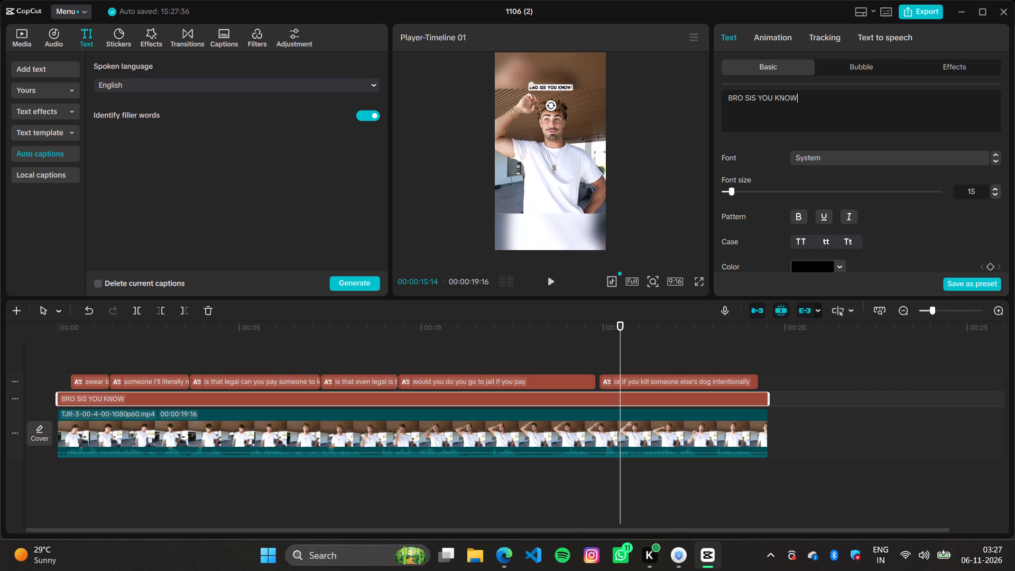
key(space)
key(ctrl+v)
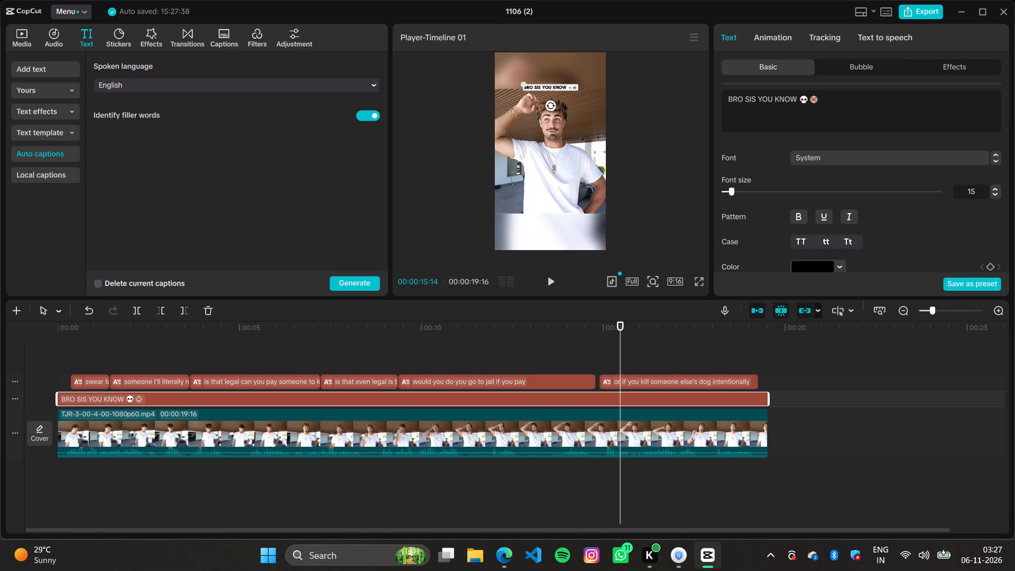
click(801, 102)
text(ABOUT THIS)
key(space)
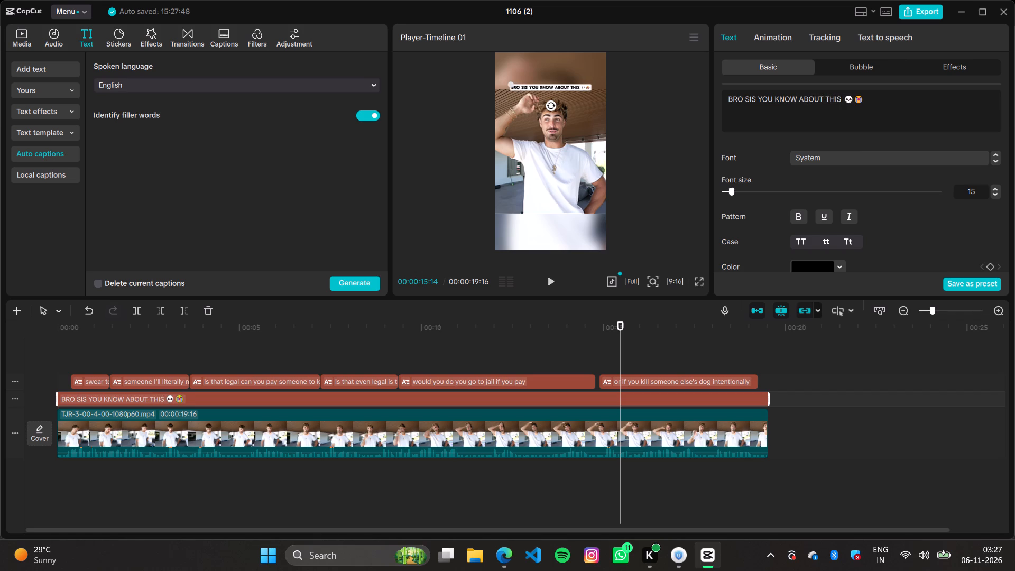
Set the title's font to ZY Heaven and check it in the full-screen preview.
click(844, 158)
click(838, 146)
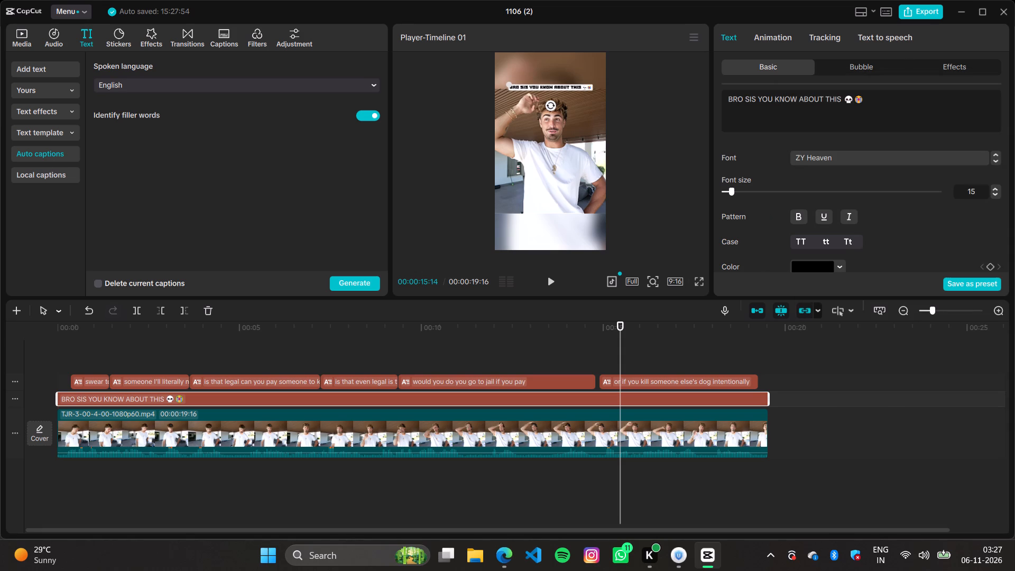
click(698, 281)
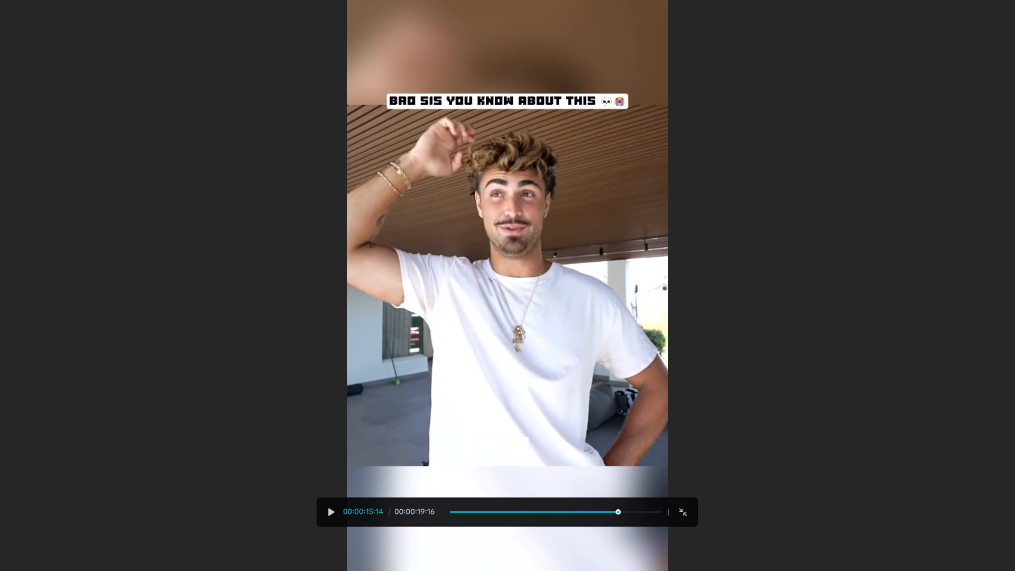
click(685, 513)
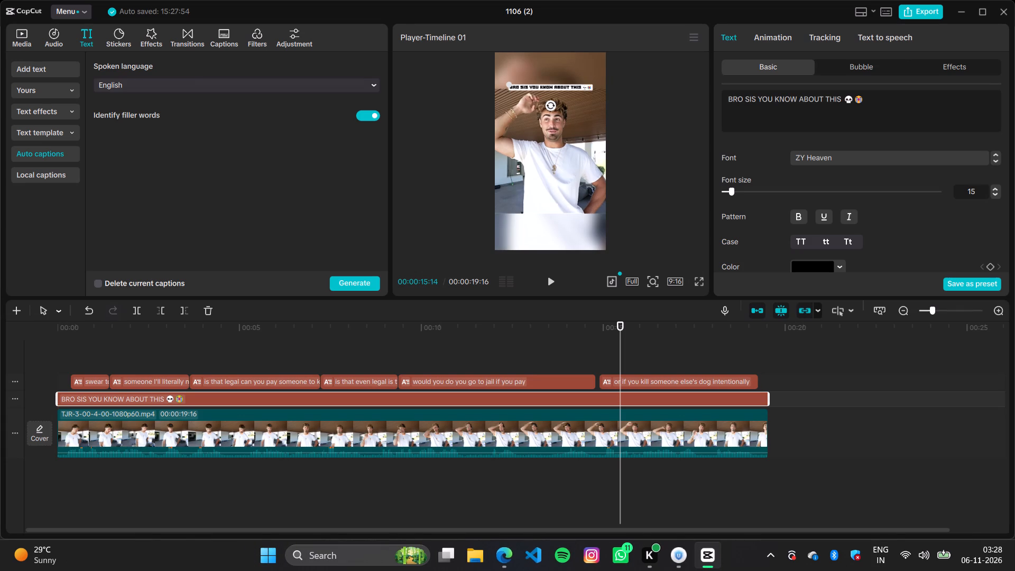
Look through the title's basic text settings, from font and preset styles to the background options.
scroll(787, 235, down, 6)
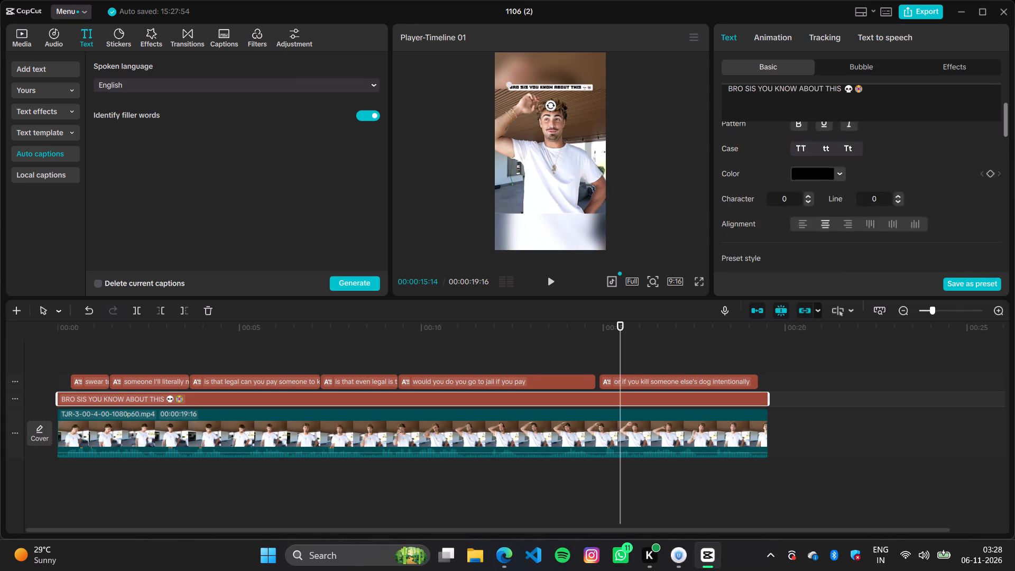
scroll(787, 235, down, 8)
scroll(787, 235, up, 14)
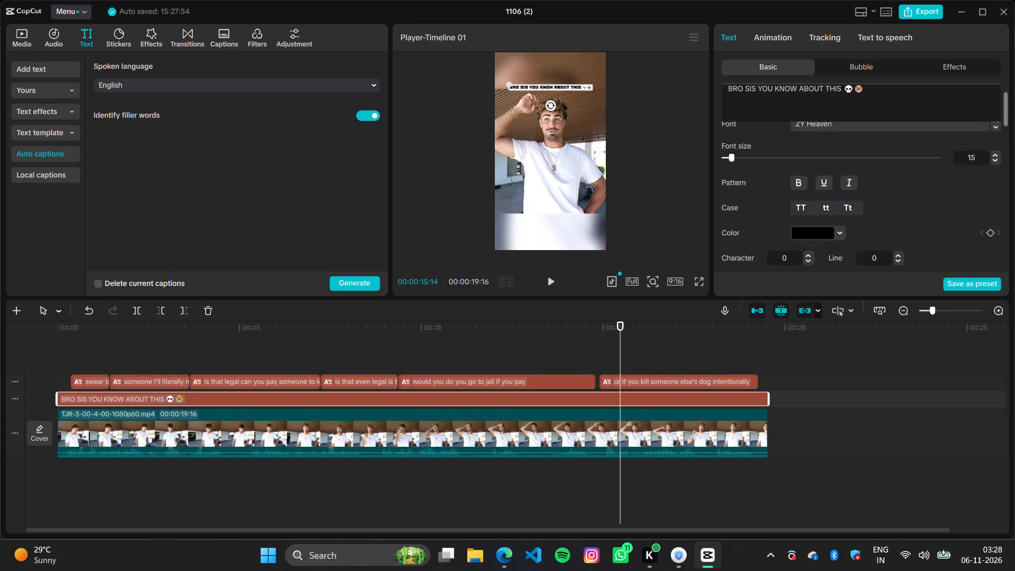
scroll(787, 235, up, 8)
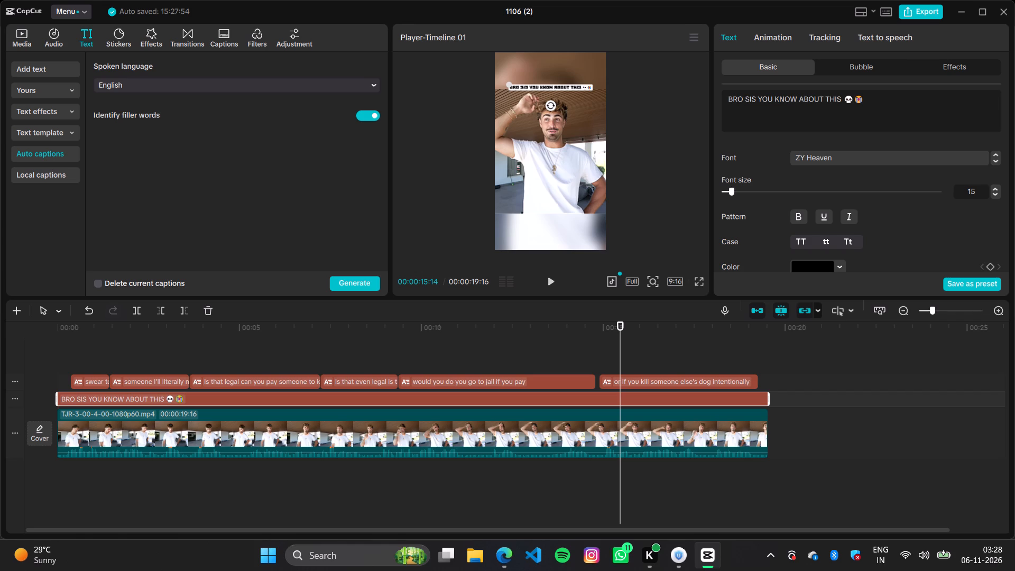
scroll(793, 180, down, 7)
scroll(793, 180, up, 3)
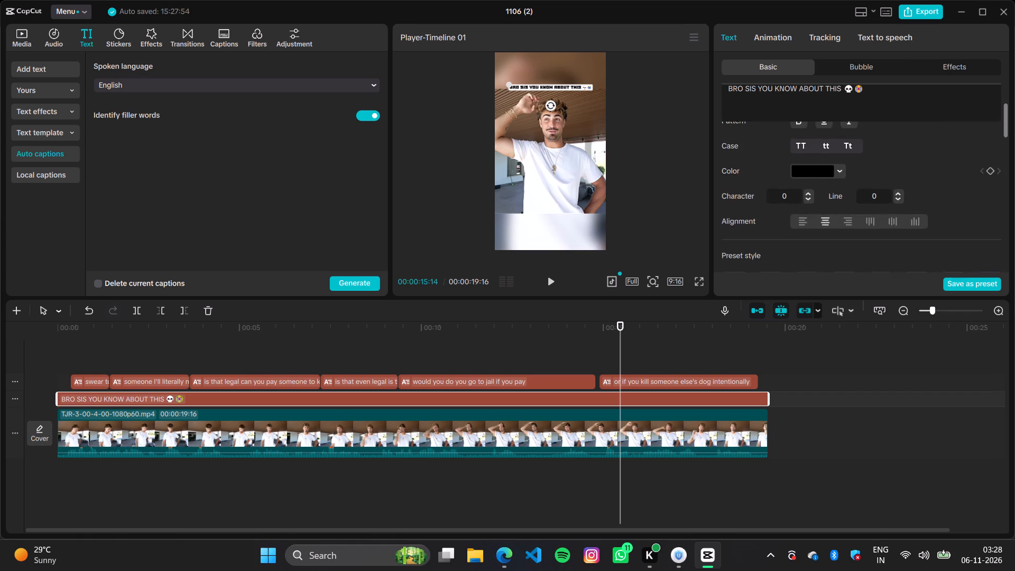
scroll(793, 180, down, 18)
scroll(793, 180, up, 14)
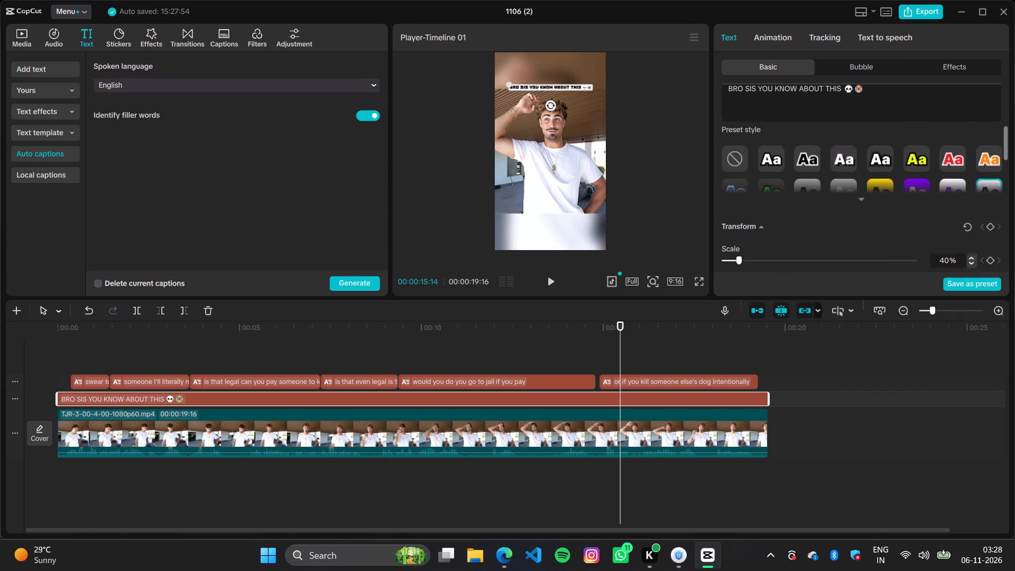
scroll(793, 180, down, 19)
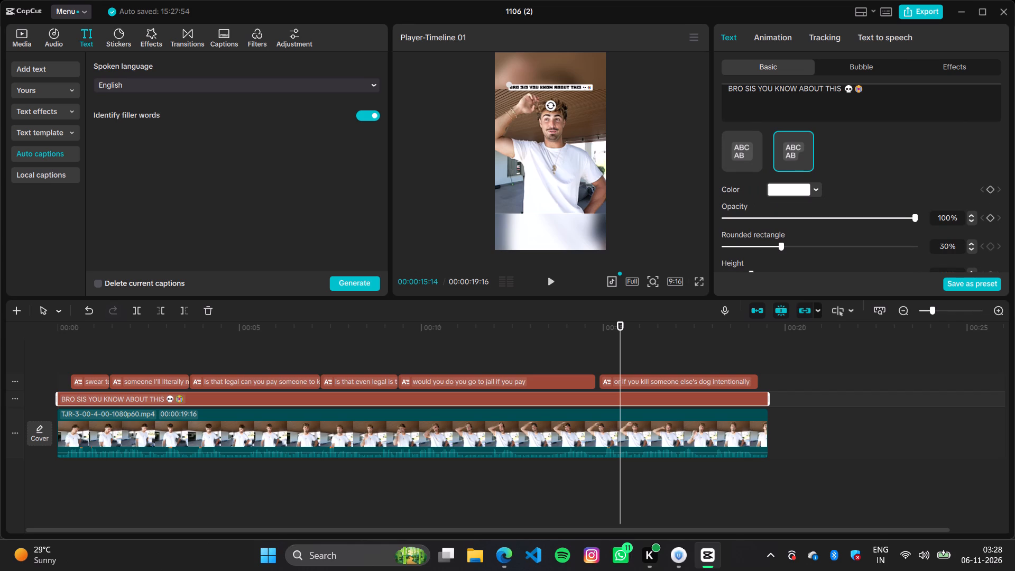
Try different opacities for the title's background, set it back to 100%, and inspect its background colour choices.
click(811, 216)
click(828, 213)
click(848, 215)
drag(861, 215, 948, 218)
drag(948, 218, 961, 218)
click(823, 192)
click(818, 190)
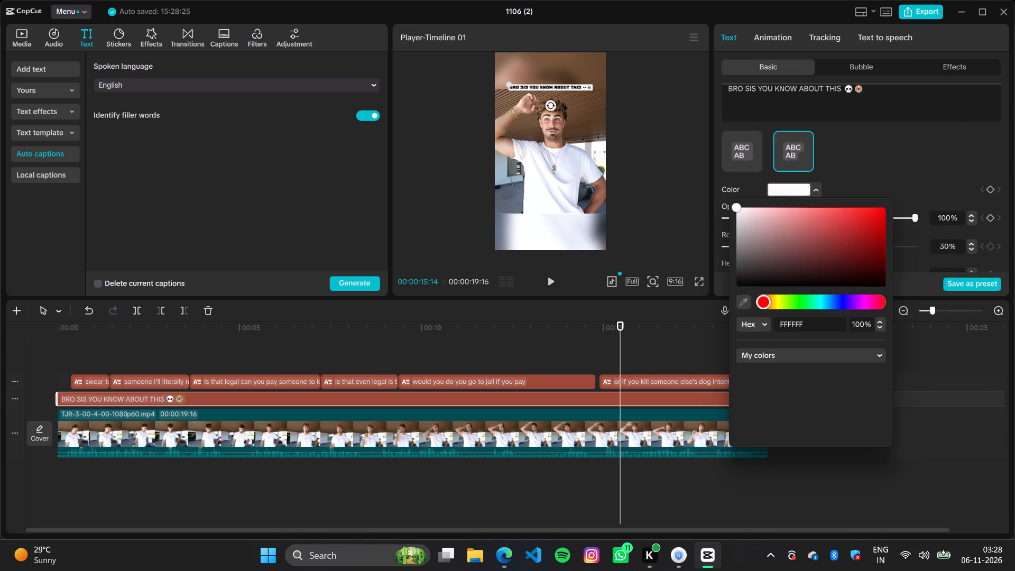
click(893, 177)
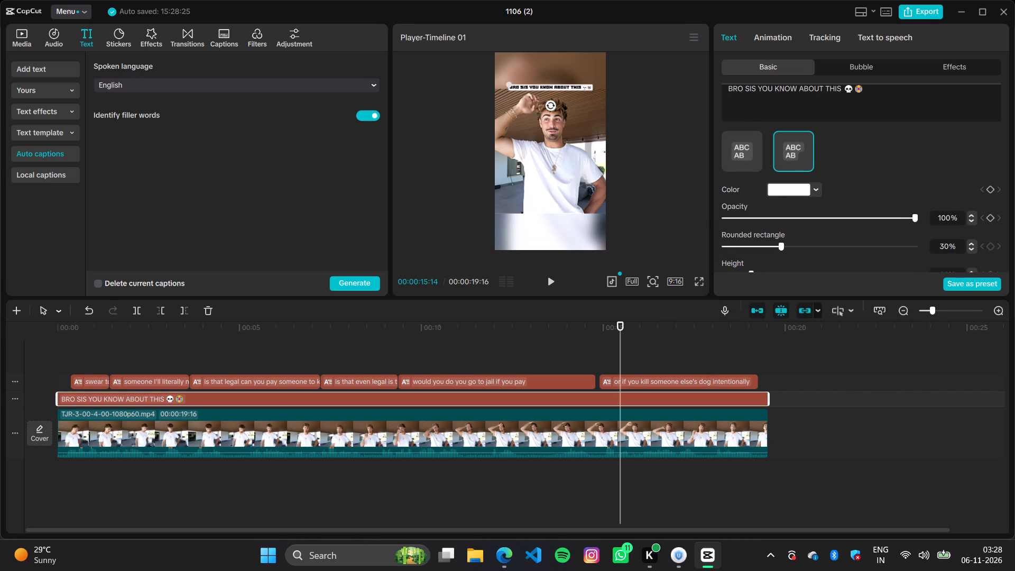
Select all the captions and set their text colour to light grey.
drag(781, 380, 51, 344)
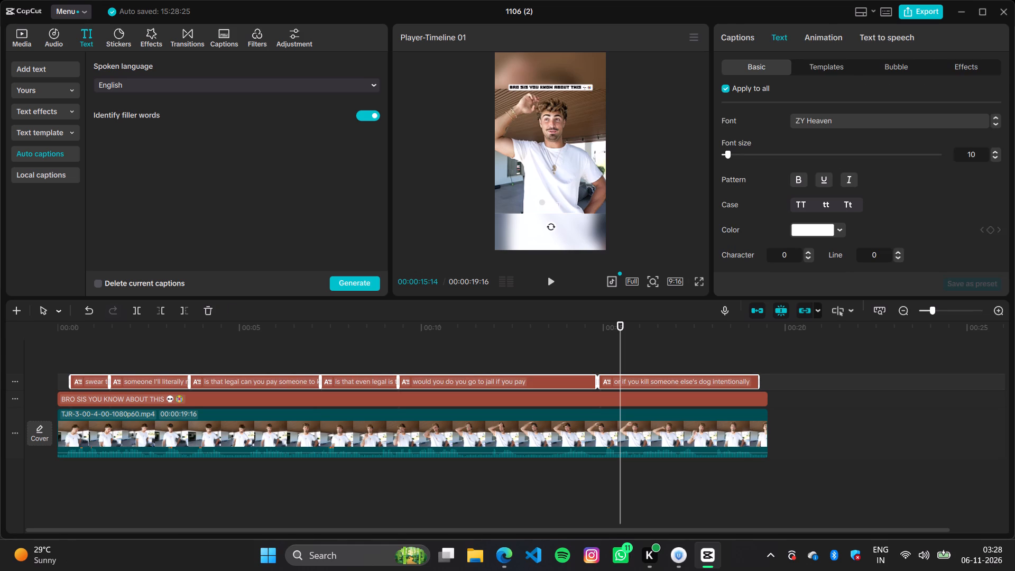
click(841, 228)
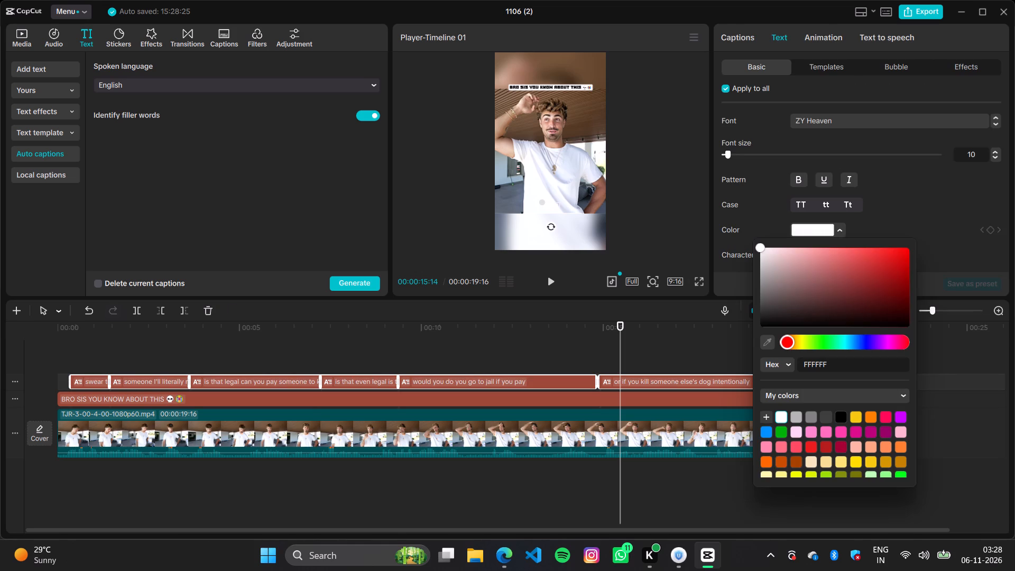
click(797, 415)
click(910, 198)
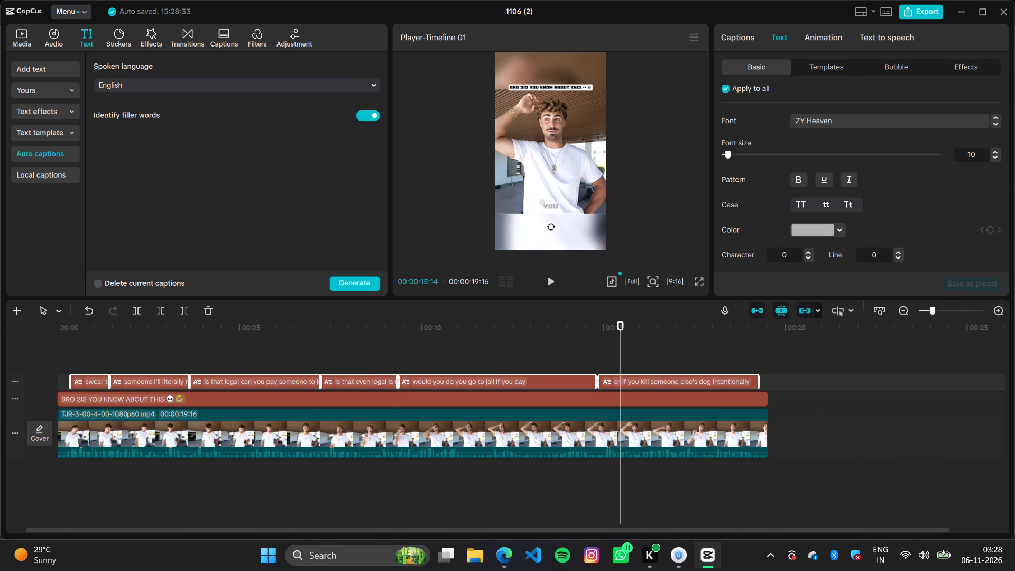
Set the font of all captions to Zero Gothic and check it in the full-screen preview.
scroll(829, 182, up, 7)
scroll(828, 228, up, 5)
scroll(828, 166, down, 7)
scroll(828, 166, up, 8)
scroll(850, 219, up, 6)
click(871, 123)
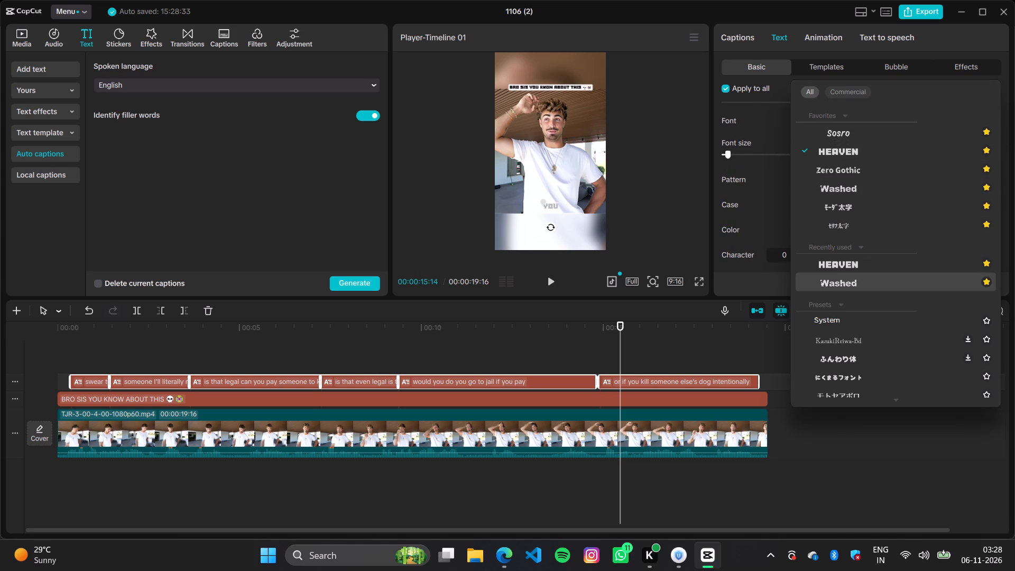
scroll(867, 280, up, 5)
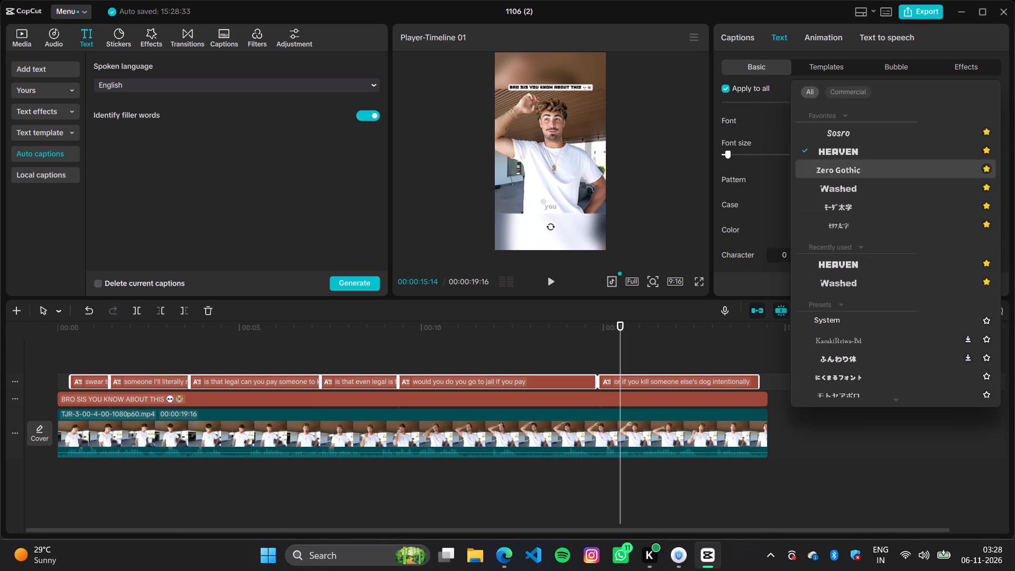
click(839, 171)
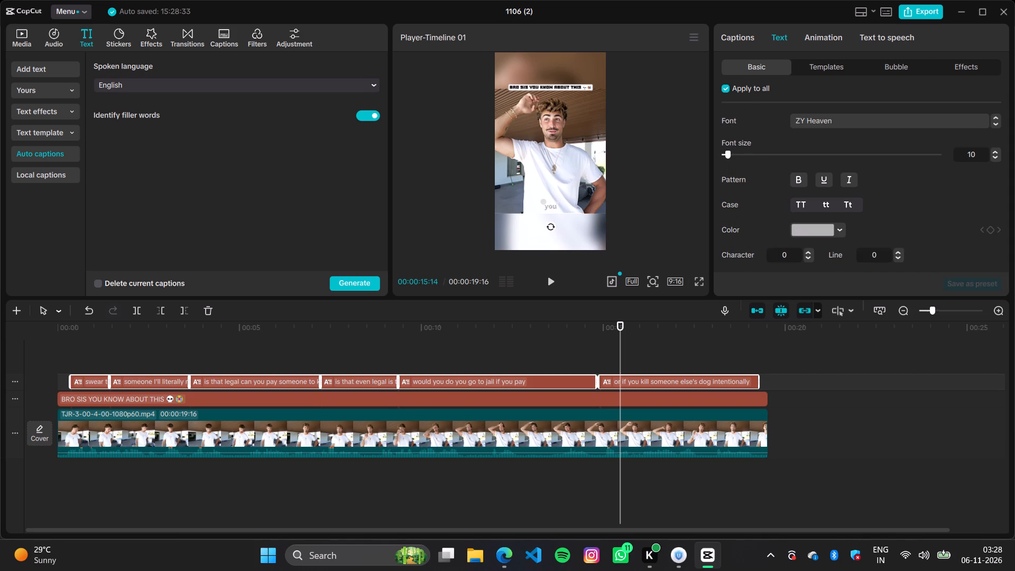
click(697, 285)
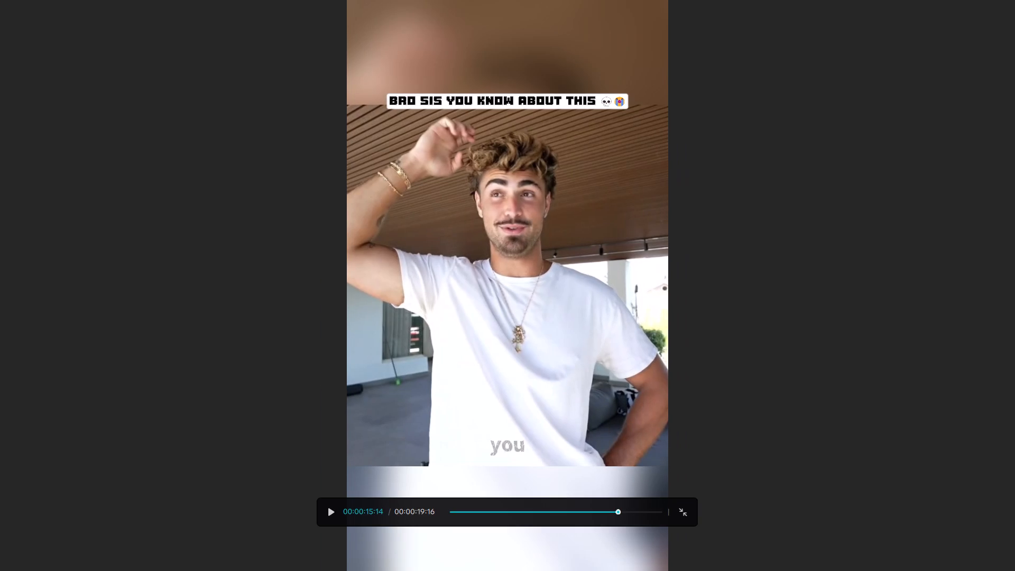
click(680, 515)
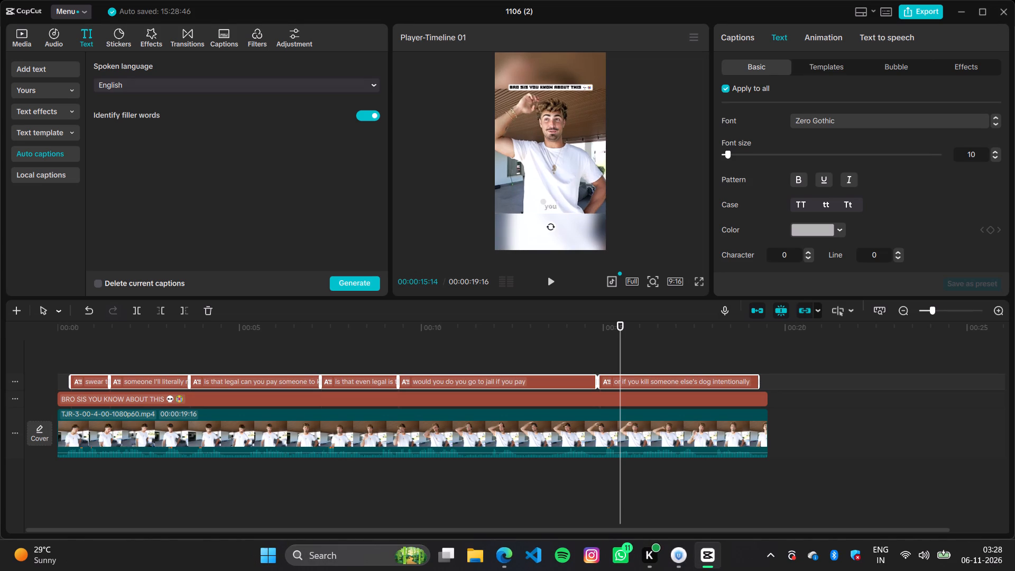
Change all captions to title case and play the last caption to check the new style.
scroll(912, 158, up, 6)
key(space)
key(space)
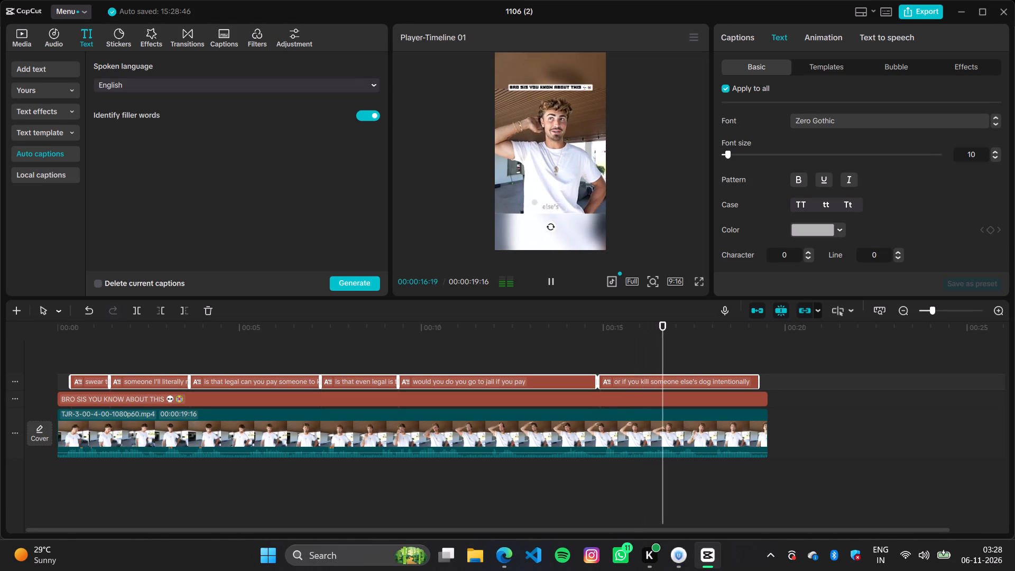
click(848, 205)
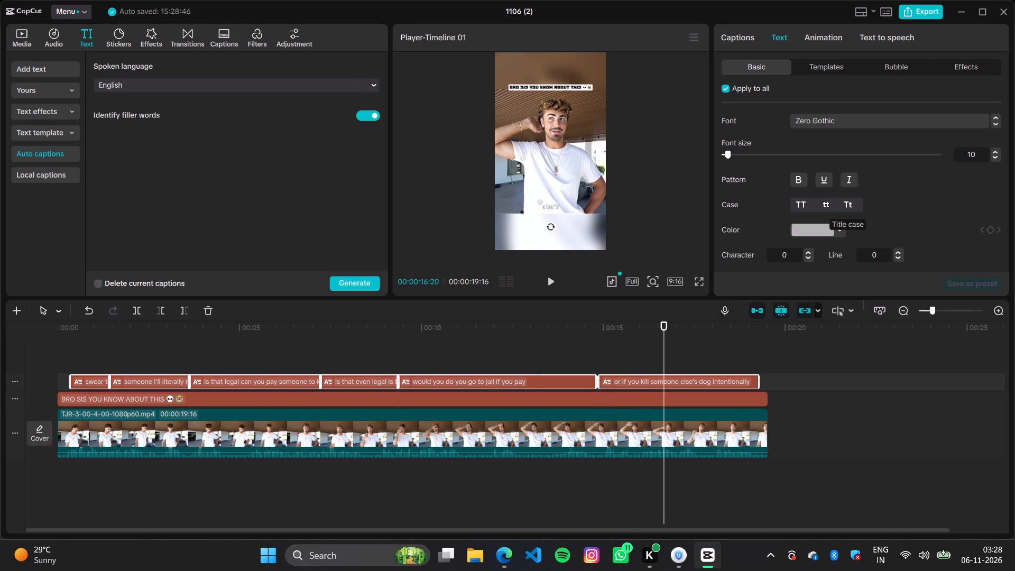
key(space)
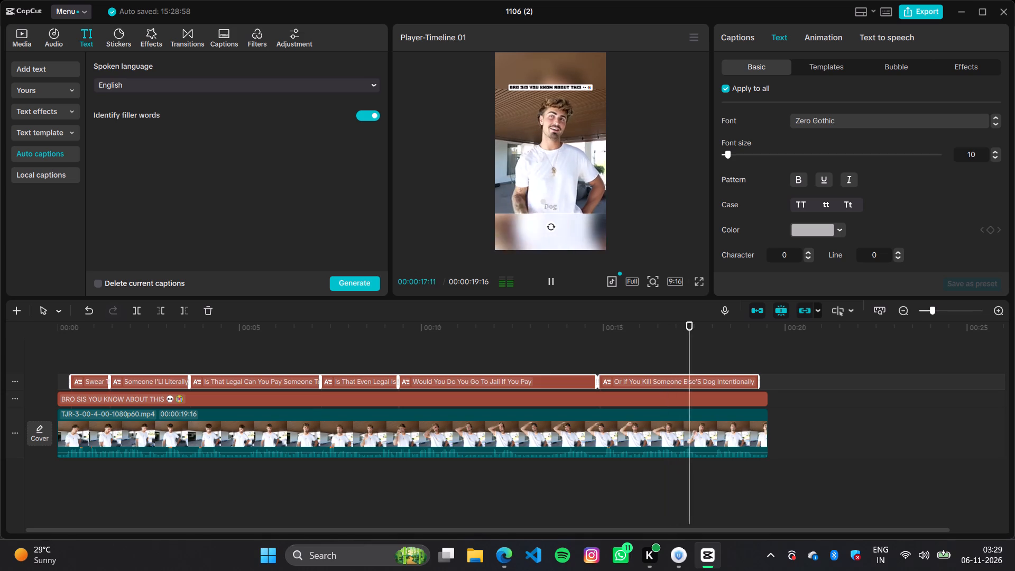
key(space)
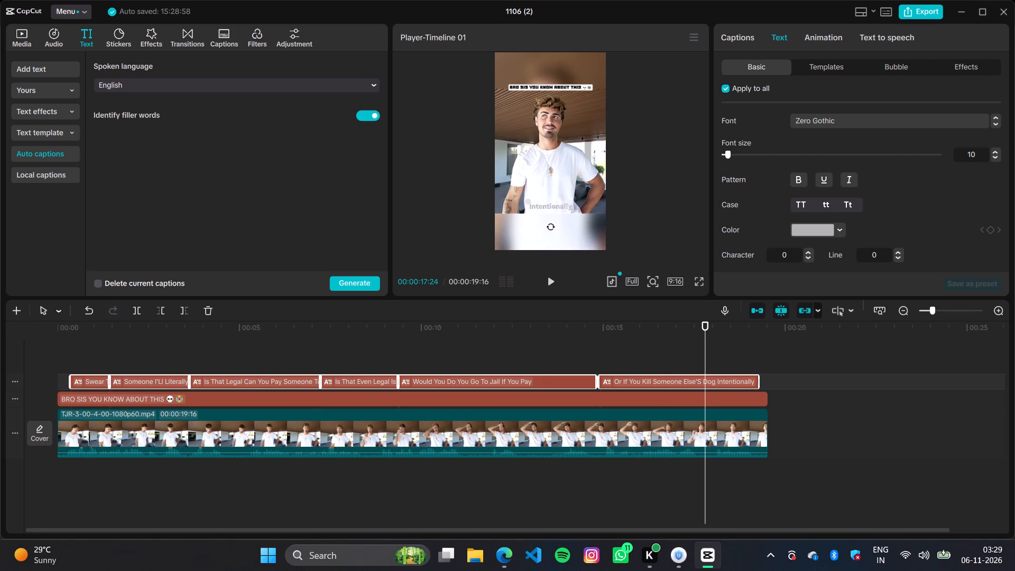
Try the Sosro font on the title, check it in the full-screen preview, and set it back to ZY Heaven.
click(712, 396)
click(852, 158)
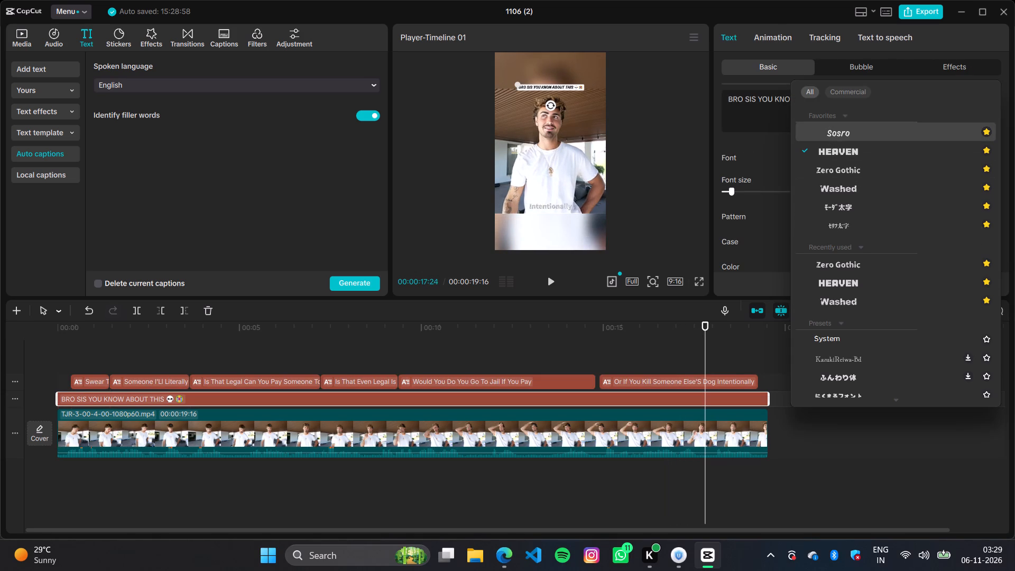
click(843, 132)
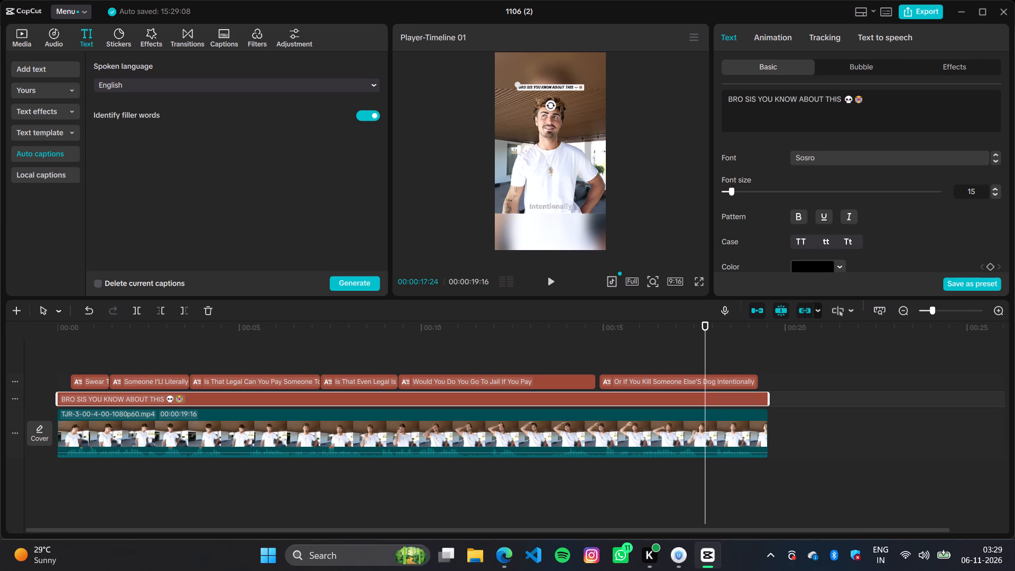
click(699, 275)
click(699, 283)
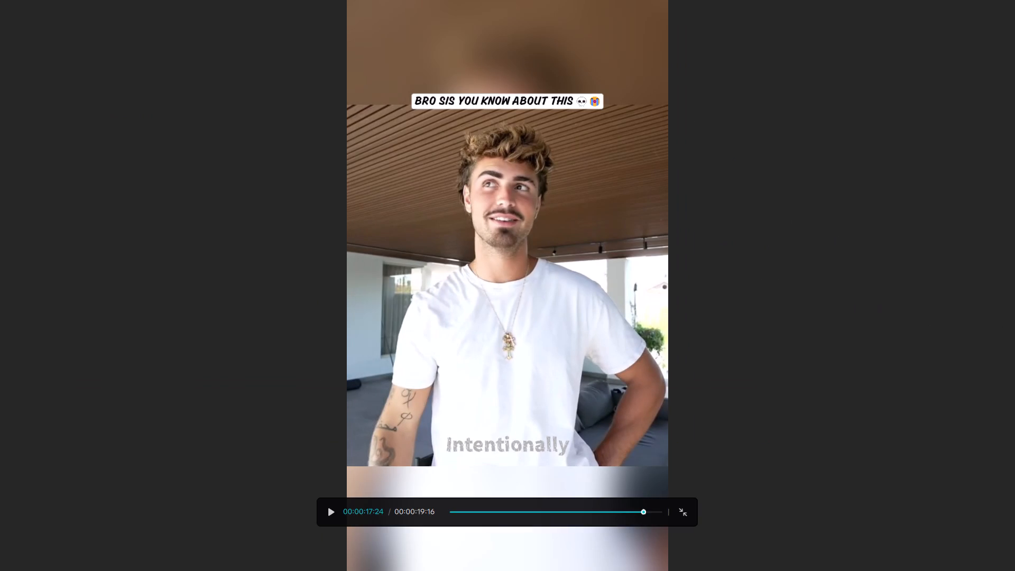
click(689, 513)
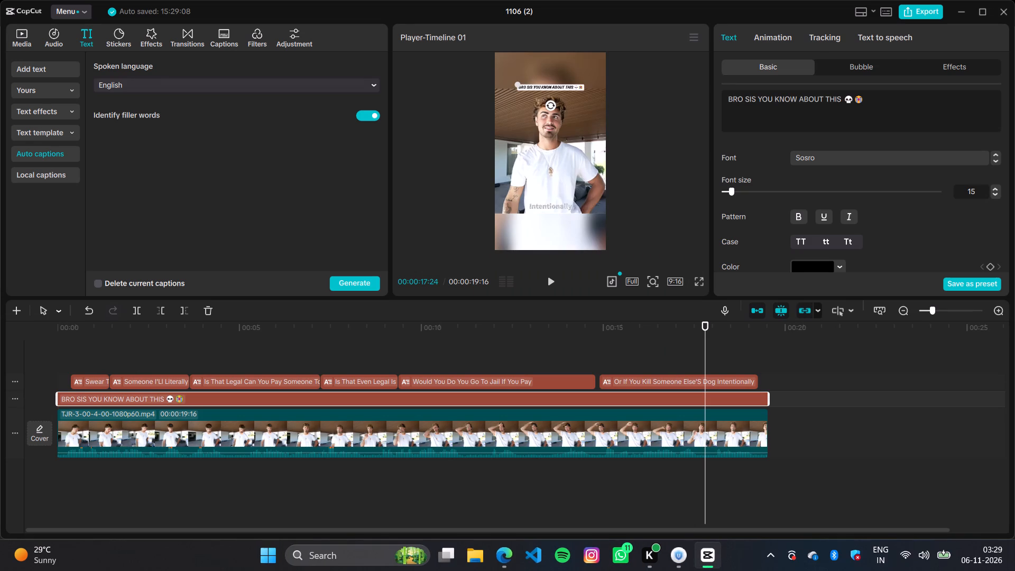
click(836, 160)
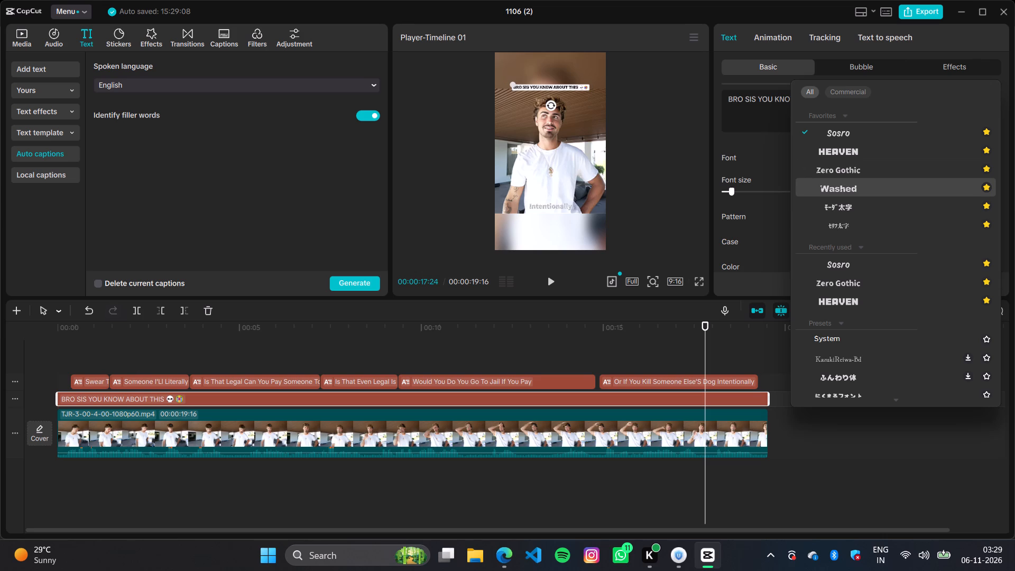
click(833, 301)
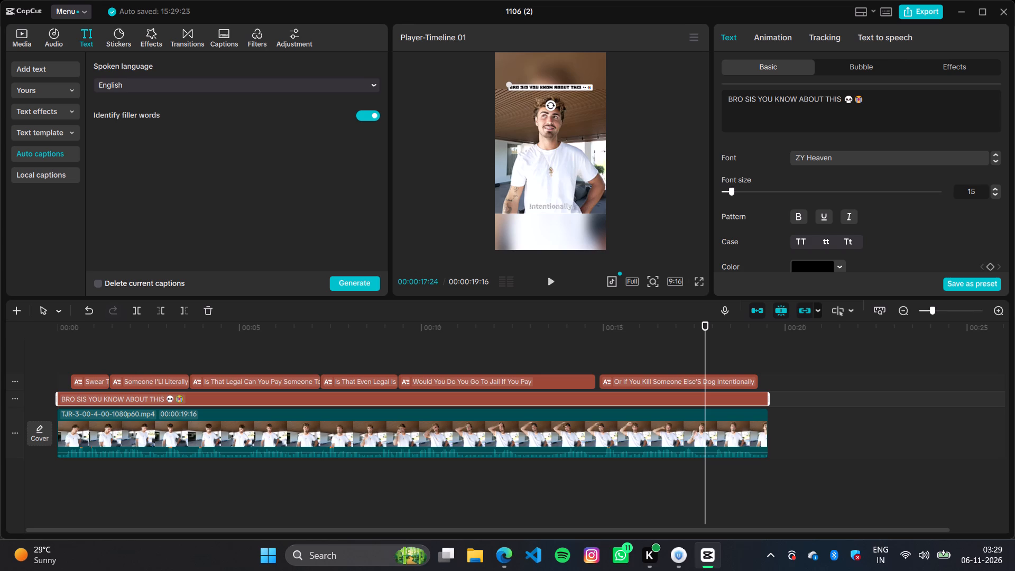
Enlarge the title on the canvas until it spans almost the full width of the frame.
drag(511, 85, 494, 81)
drag(506, 82, 495, 72)
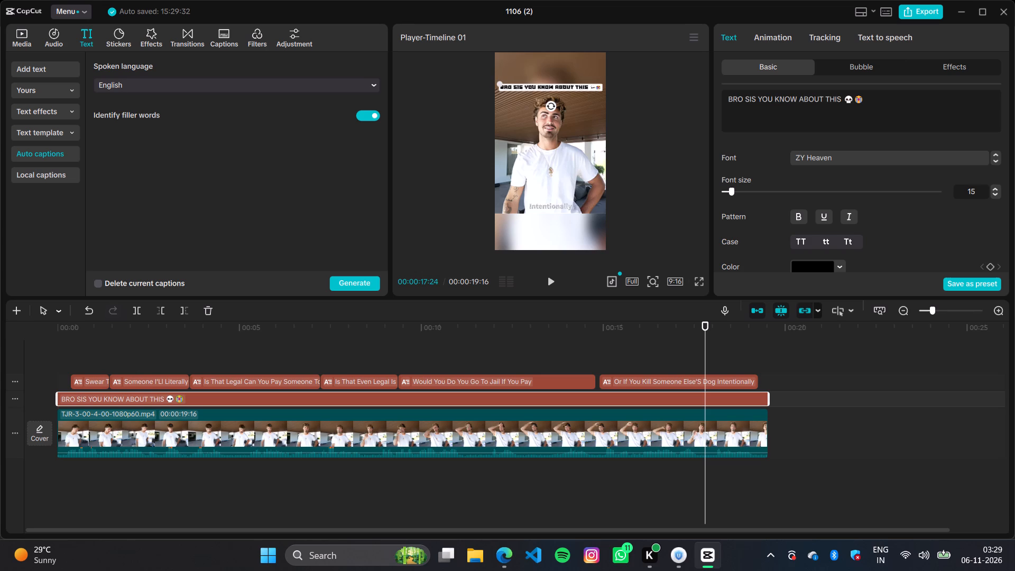
click(640, 143)
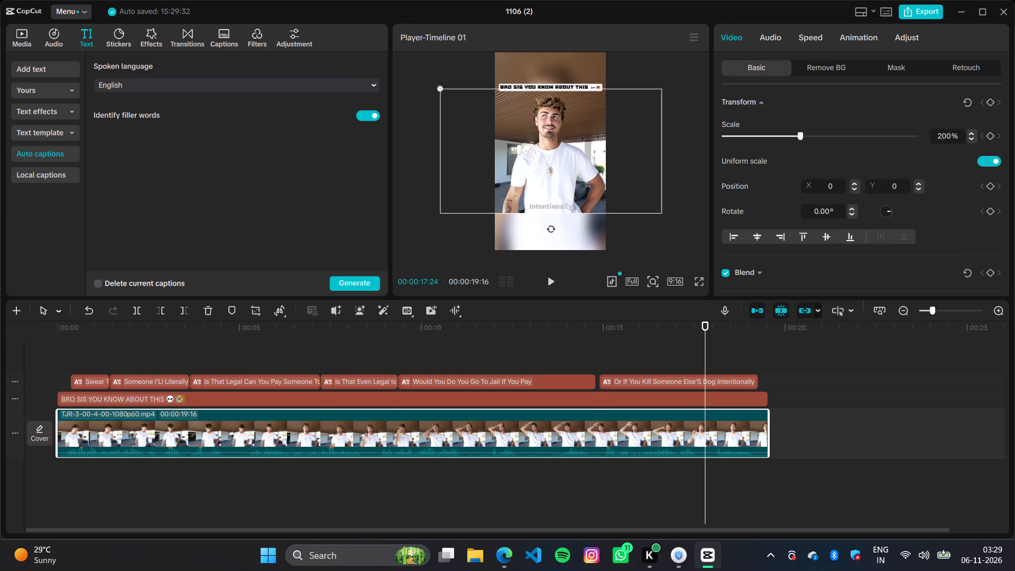
click(687, 127)
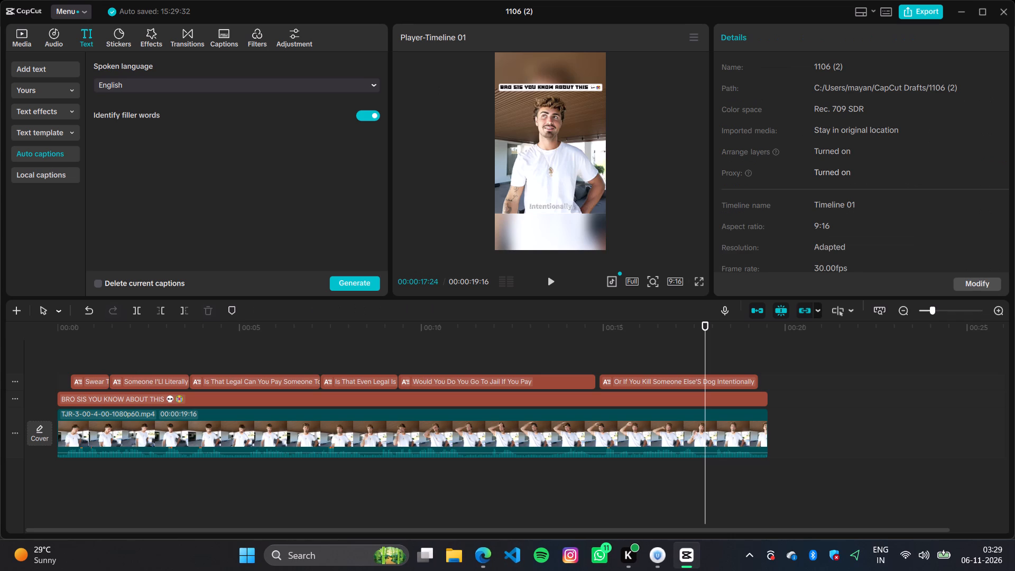
Play the video back to review the enlarged title and the restyled captions.
key(space)
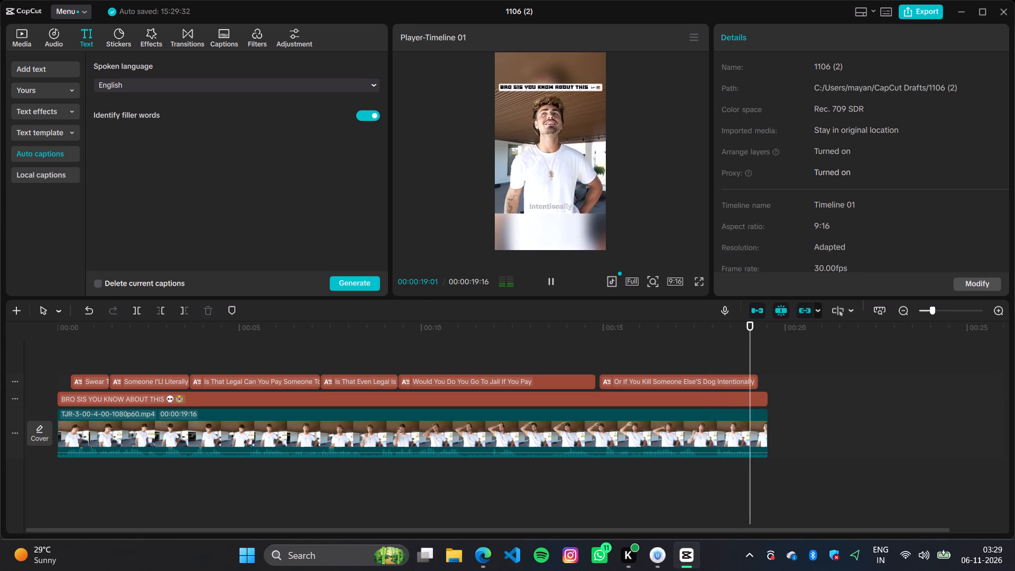
key(space)
key(space)
key(space)
key(space)
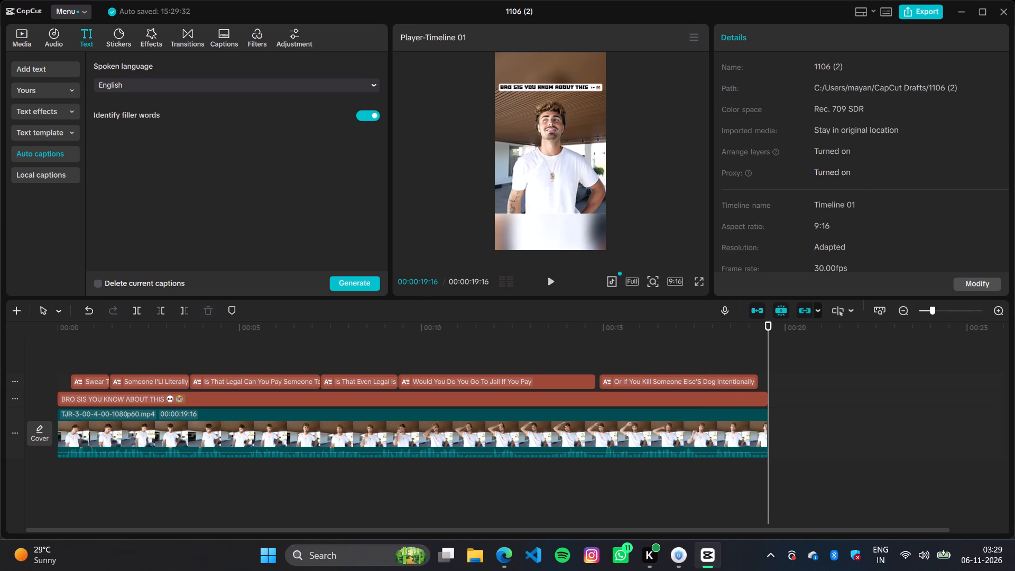
key(space)
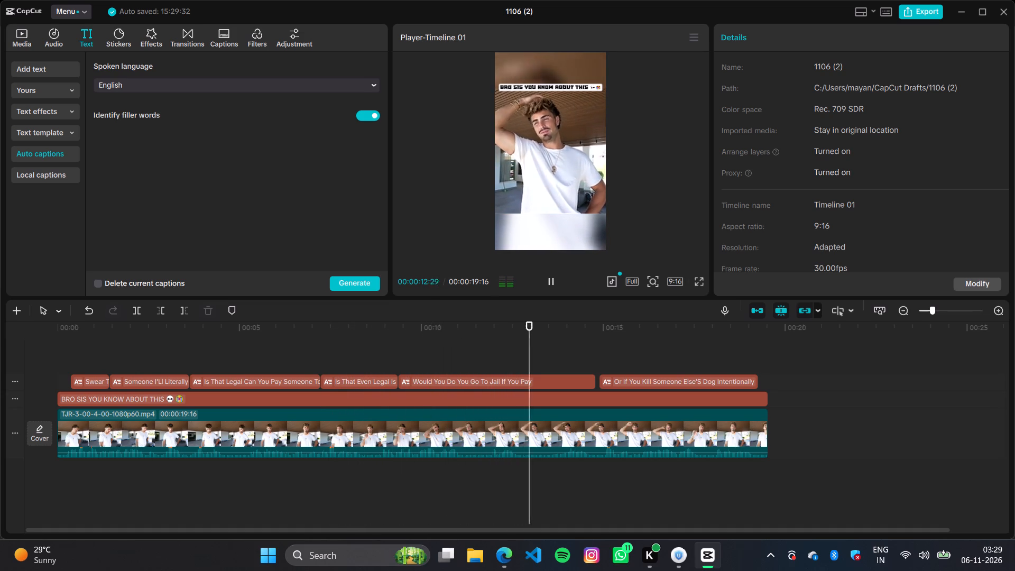
key(space)
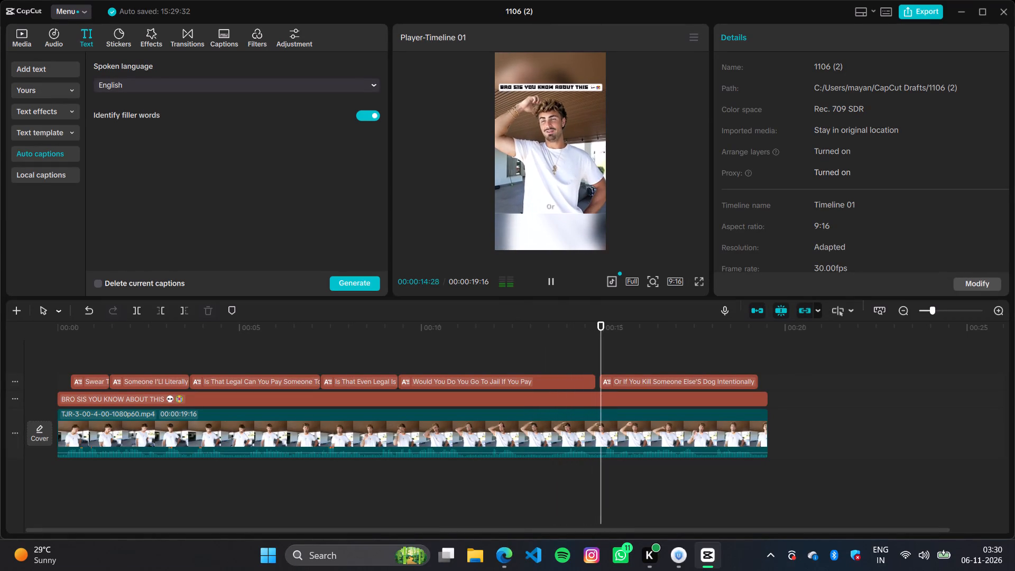
drag(777, 383, 343, 364)
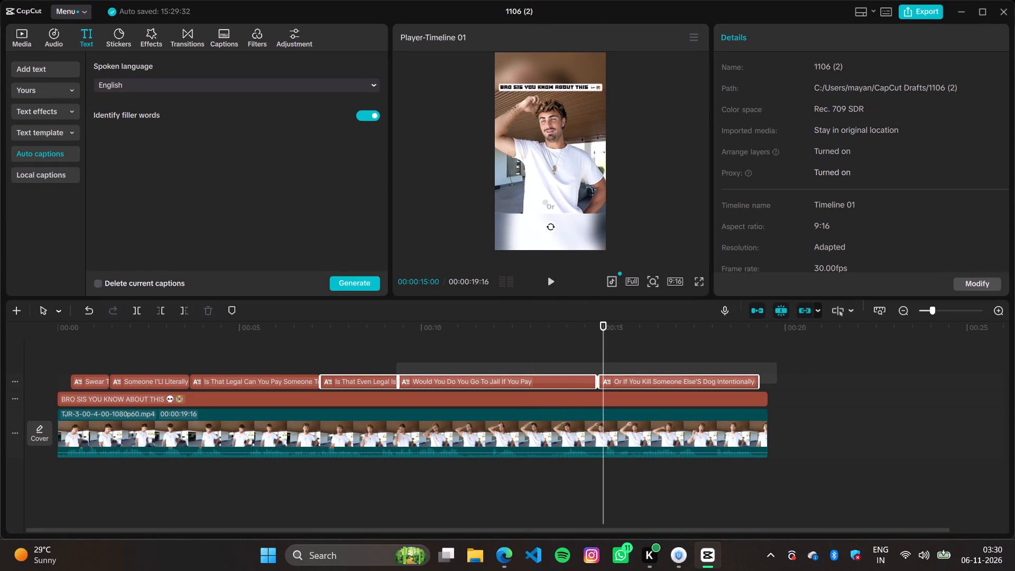
drag(343, 364, 166, 366)
Add a question mark to the title after "THIS", before the emojis.
click(173, 399)
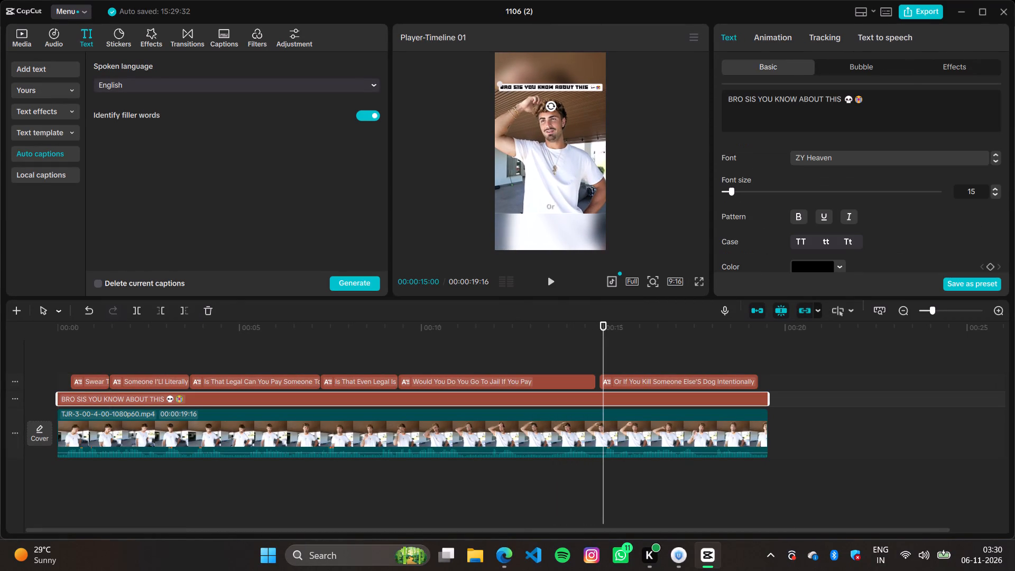
click(843, 100)
key(shift+question)
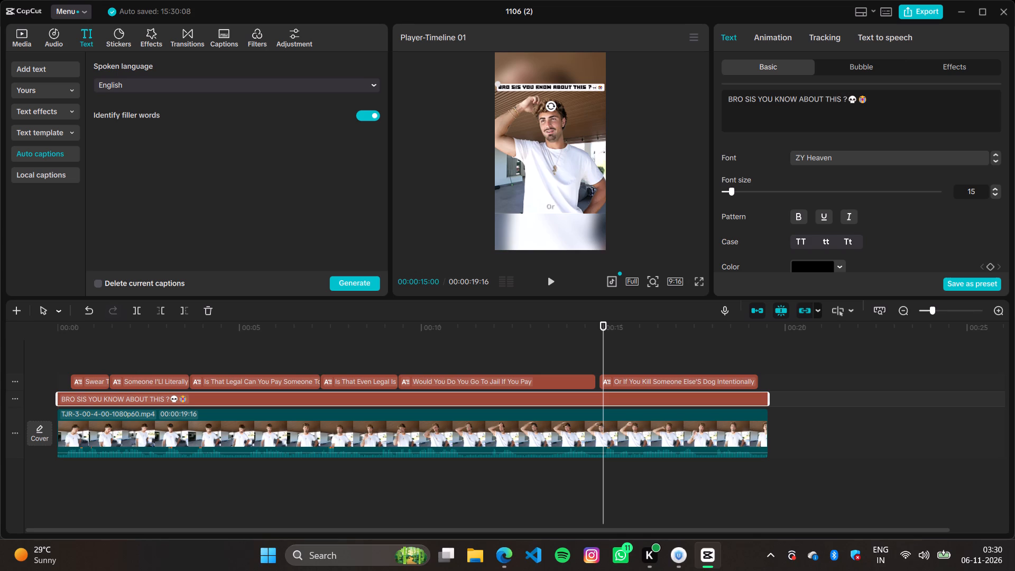
Browse and preview other fonts for the title, keeping ZY Heaven as its font.
click(862, 162)
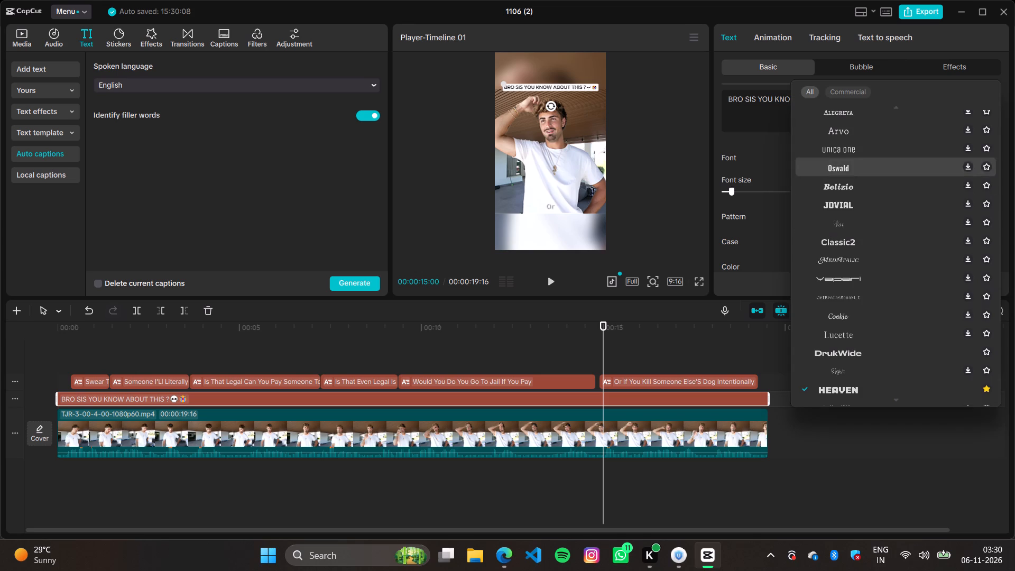
scroll(846, 278, up, 20)
scroll(846, 278, up, 2)
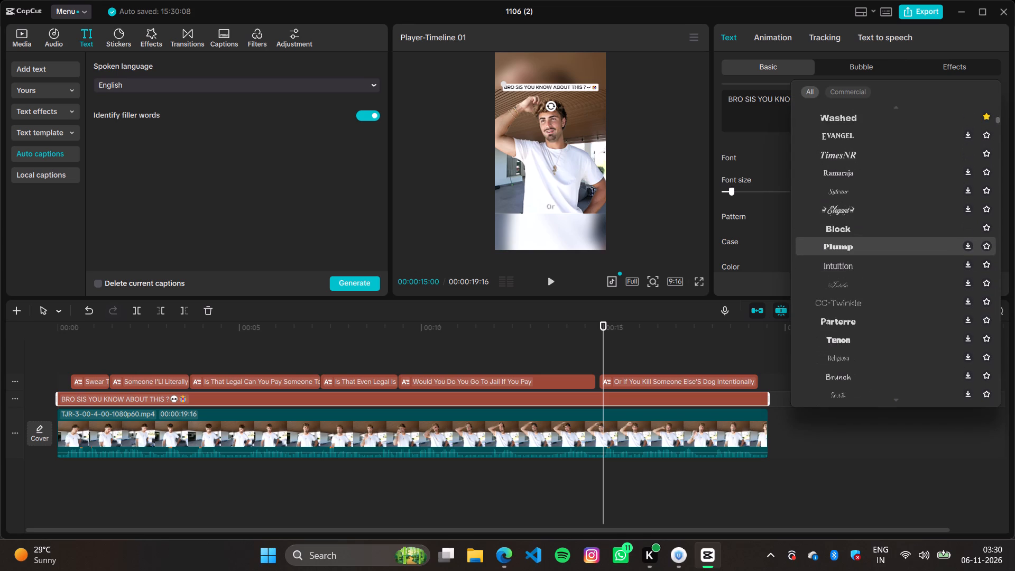
scroll(860, 255, up, 7)
scroll(860, 255, up, 20)
scroll(860, 255, up, 2)
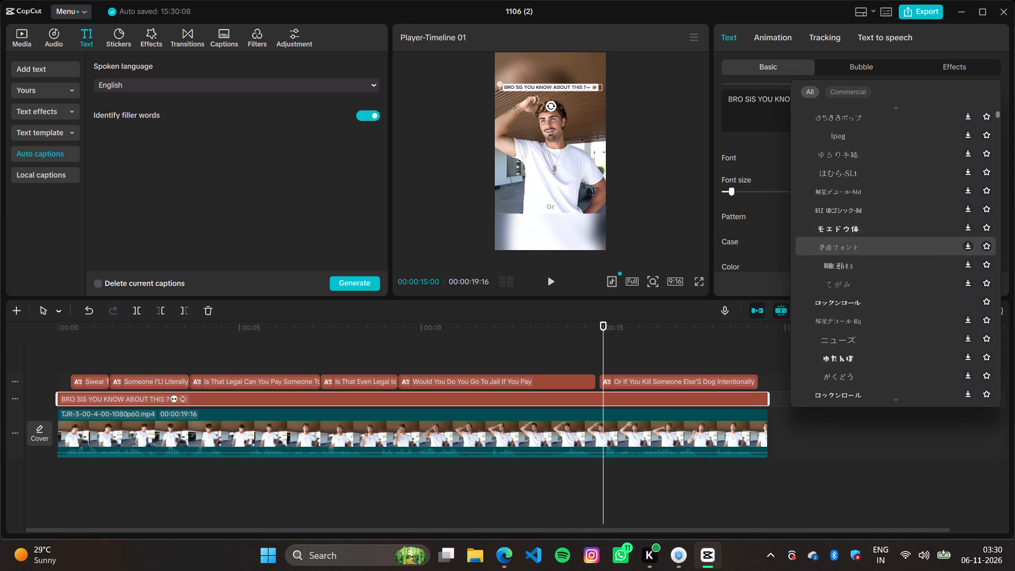
scroll(860, 255, up, 20)
scroll(860, 255, up, 7)
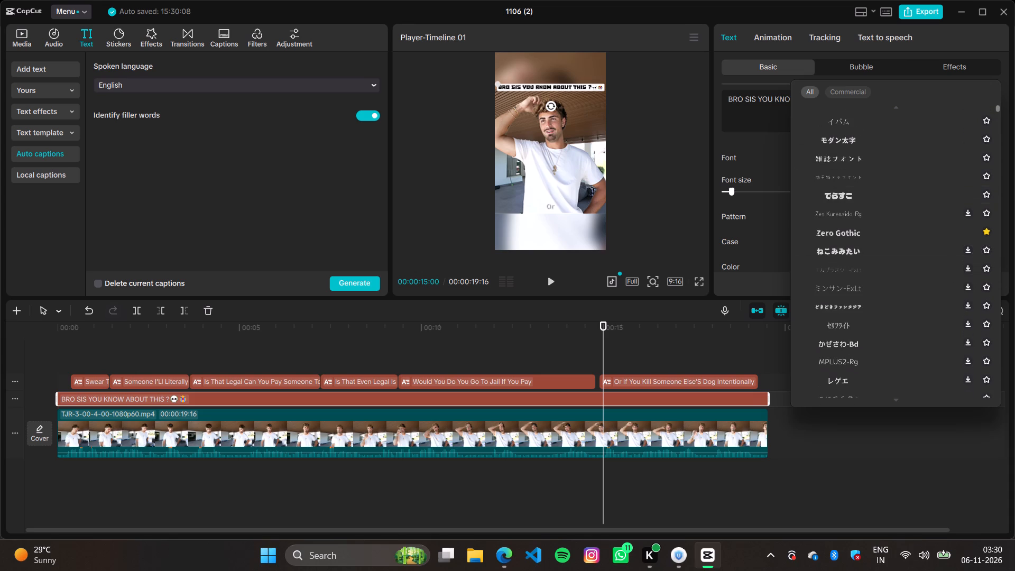
drag(999, 107, 997, 47)
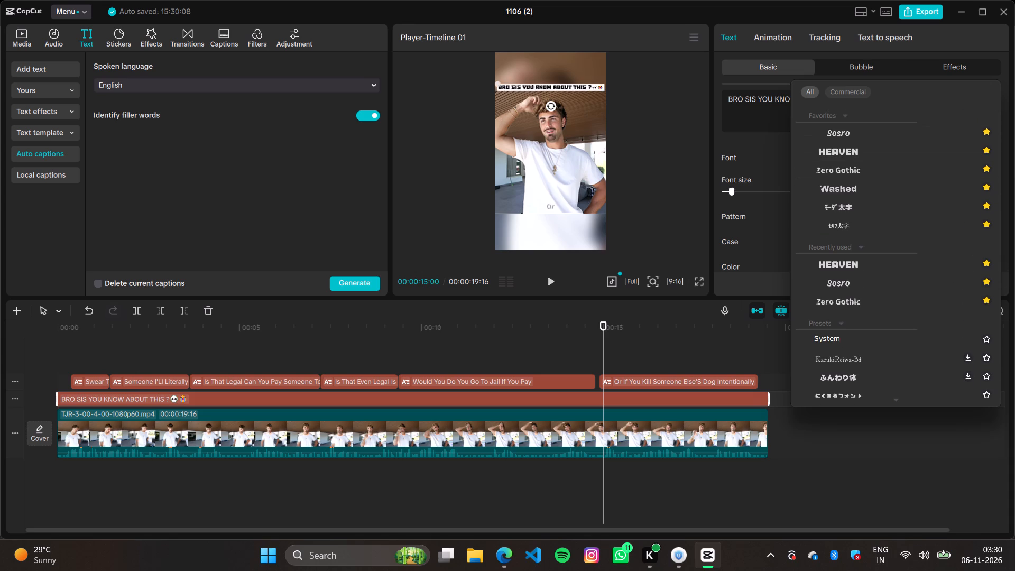
click(830, 152)
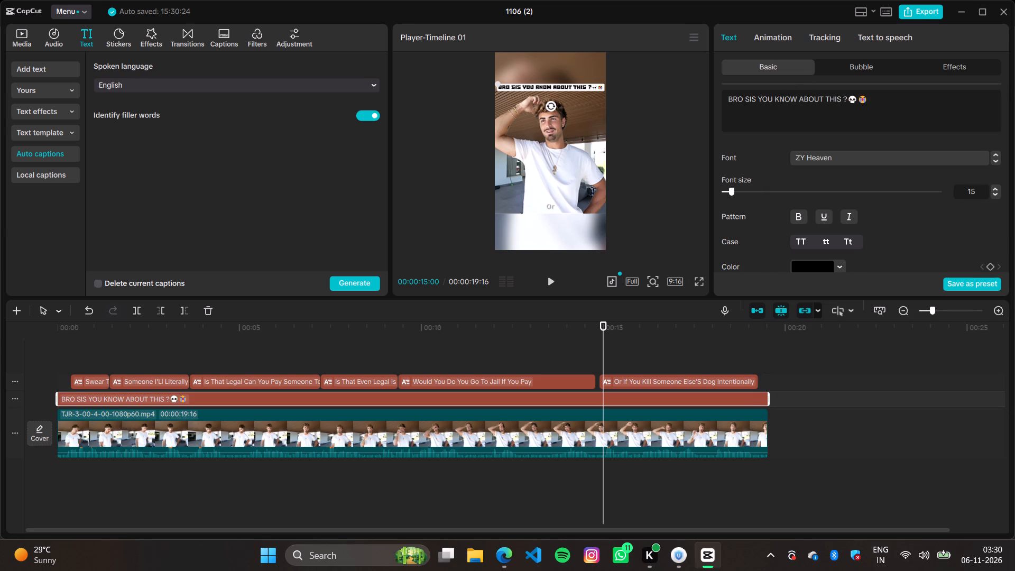
Export the short to Downloads as 1106 (2)(1) in 4K, H.264 mp4 at 30fps, without sharing it online.
click(913, 12)
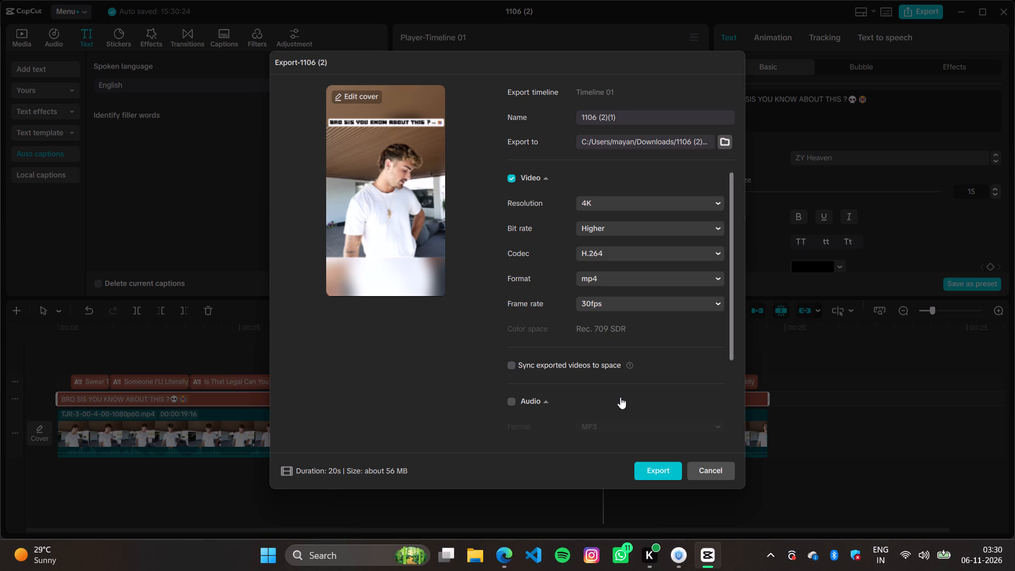
click(666, 471)
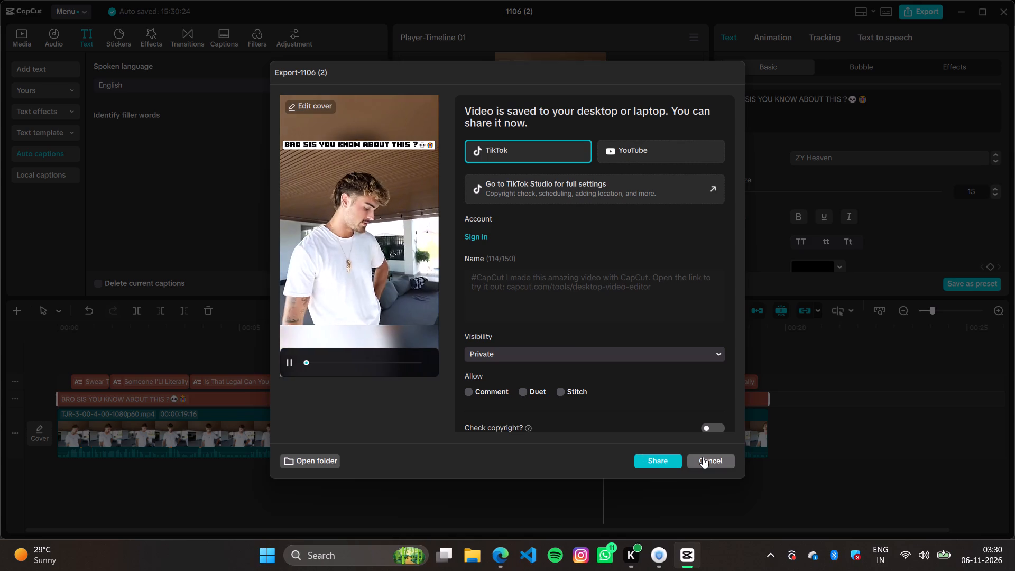
click(703, 457)
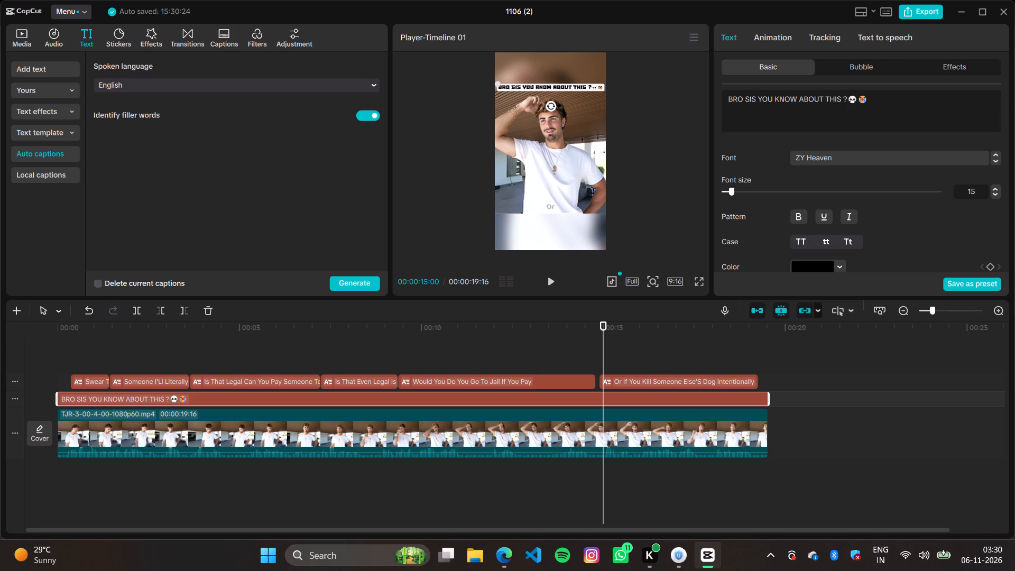
Check the title and caption layout in the full-screen preview.
click(697, 282)
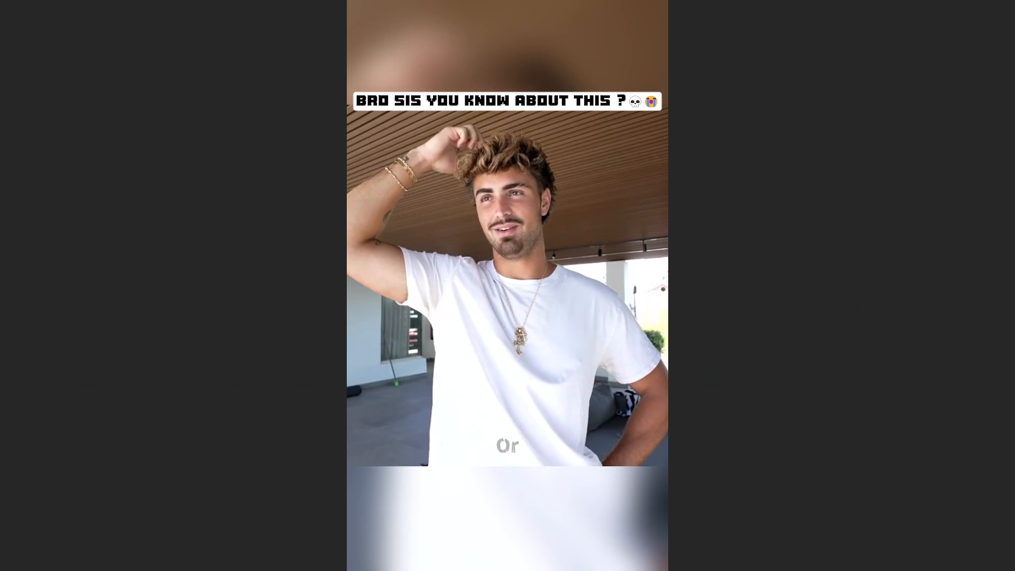
click(671, 496)
click(681, 511)
Look through the title's text effects and its basic style settings, from presets and transform to background, glow and shadow.
click(940, 65)
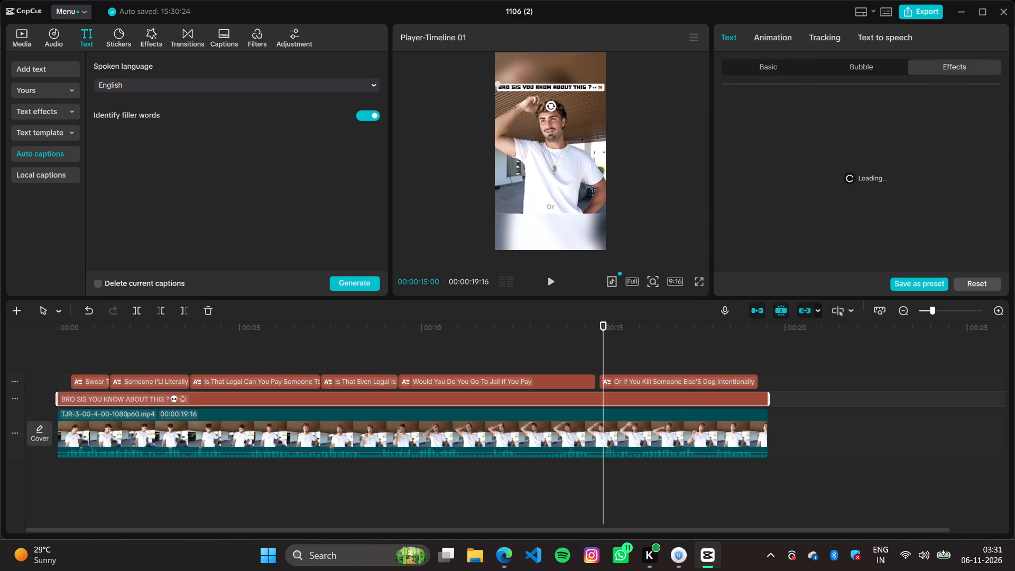
scroll(813, 189, down, 5)
scroll(813, 189, up, 4)
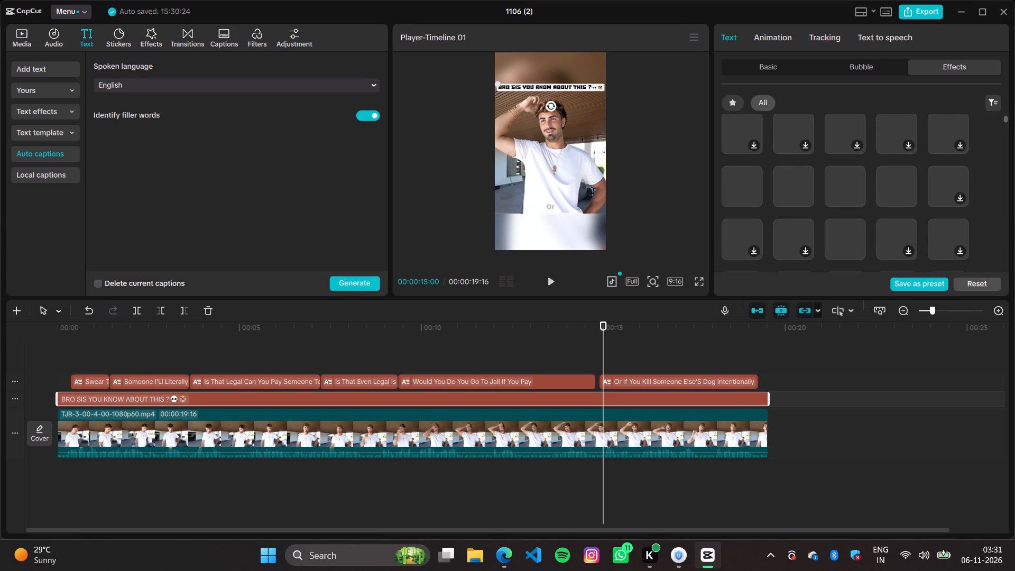
scroll(787, 201, up, 11)
triple_click(745, 137)
click(745, 137)
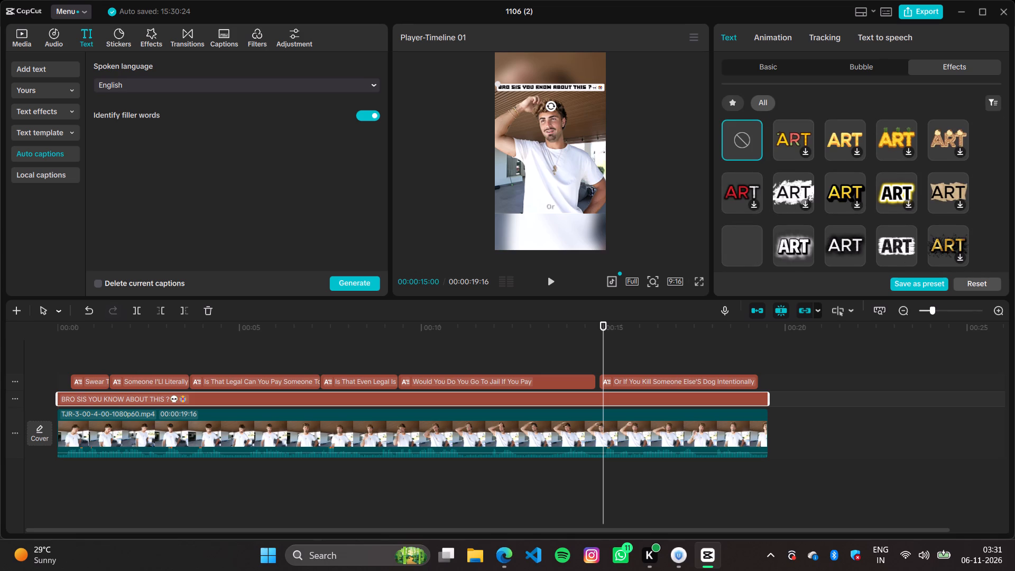
click(754, 73)
scroll(795, 174, down, 10)
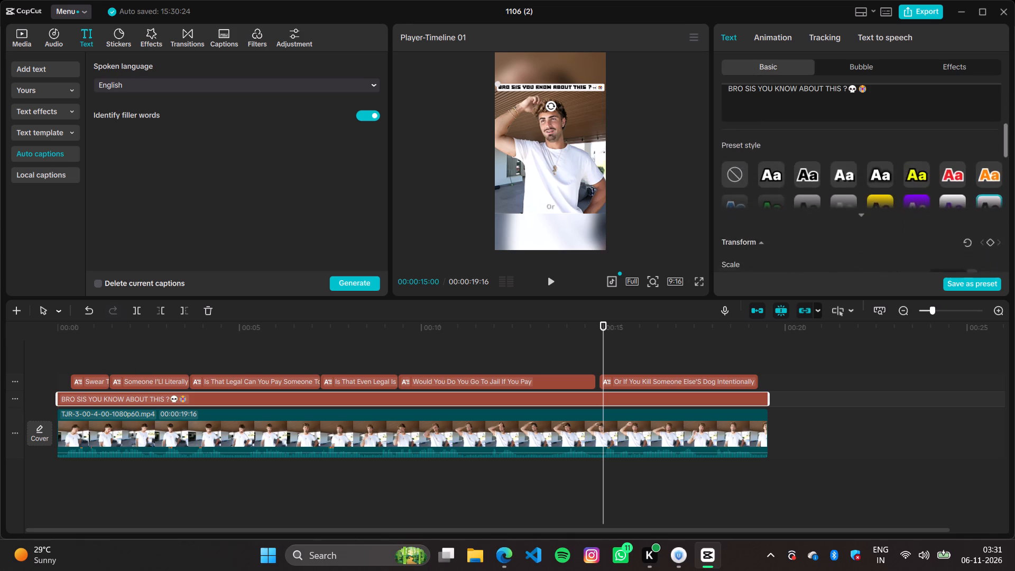
scroll(795, 176, down, 7)
scroll(795, 176, up, 15)
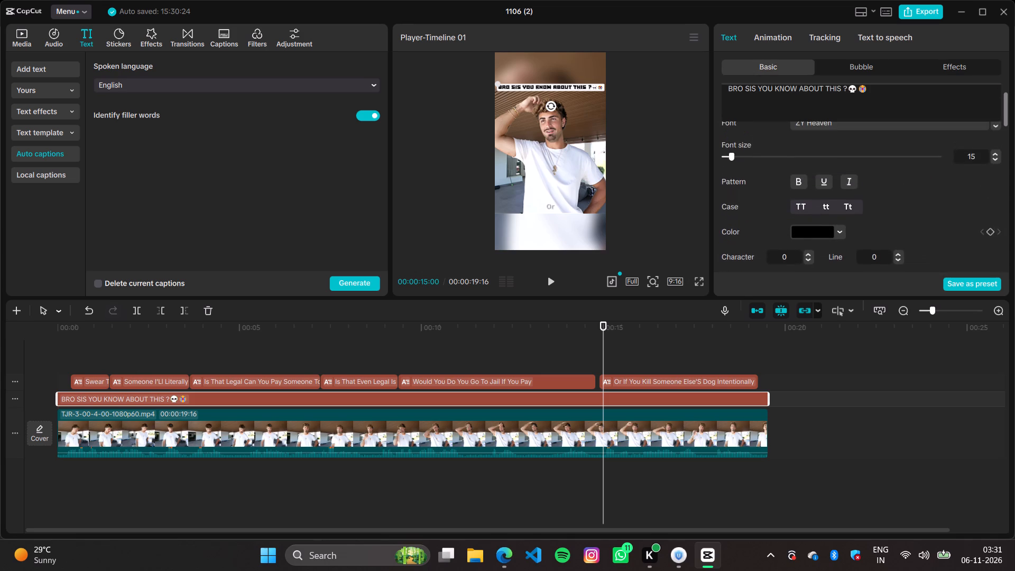
scroll(842, 245, down, 2)
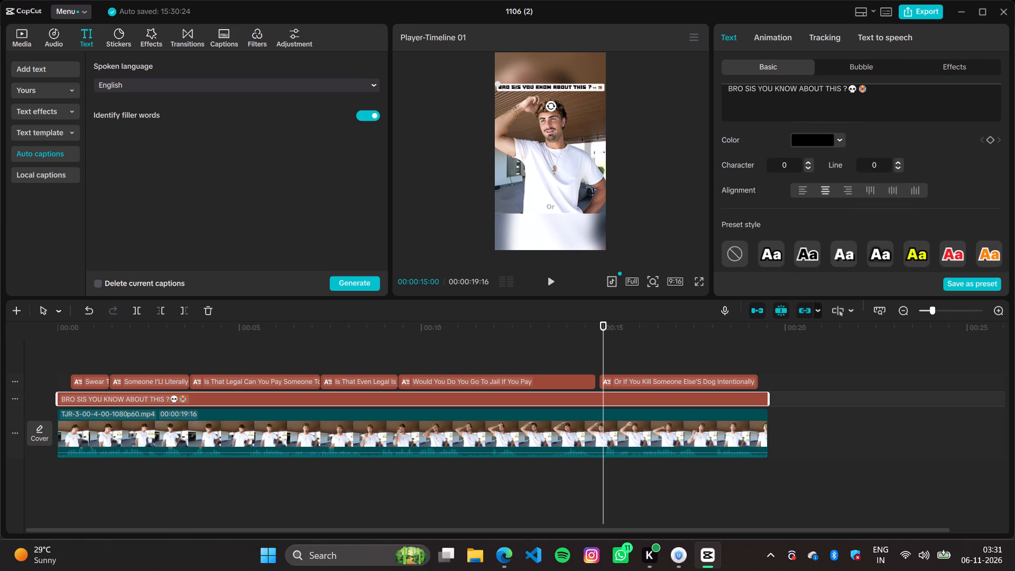
scroll(779, 209, down, 1)
scroll(779, 209, up, 4)
scroll(779, 209, down, 11)
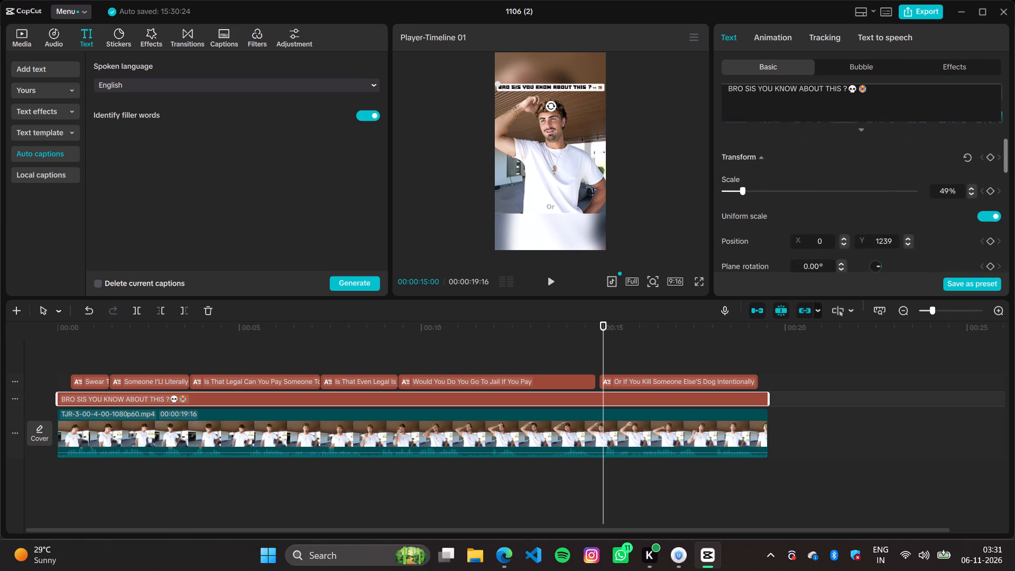
scroll(779, 209, up, 2)
scroll(779, 209, down, 16)
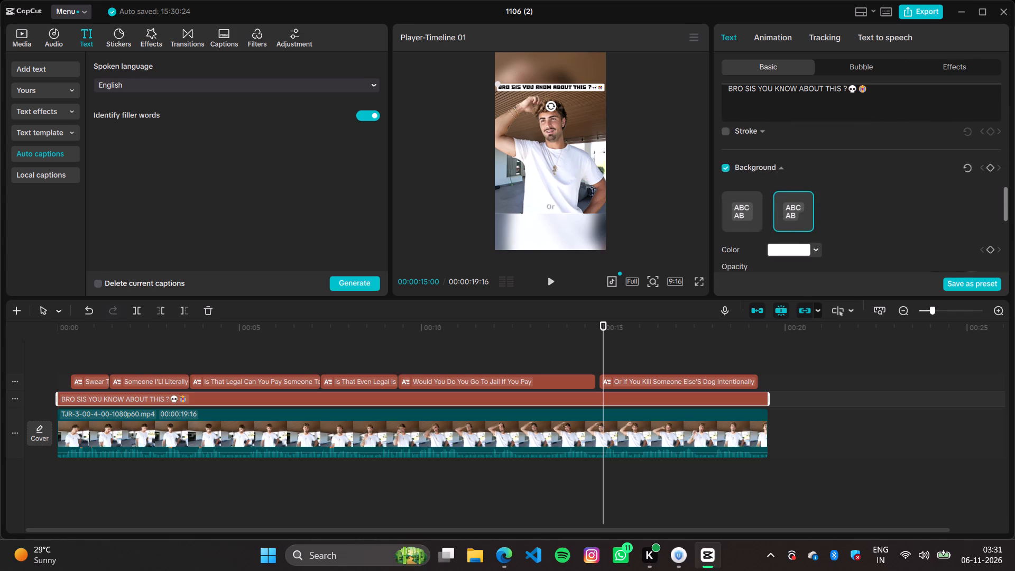
scroll(779, 209, down, 16)
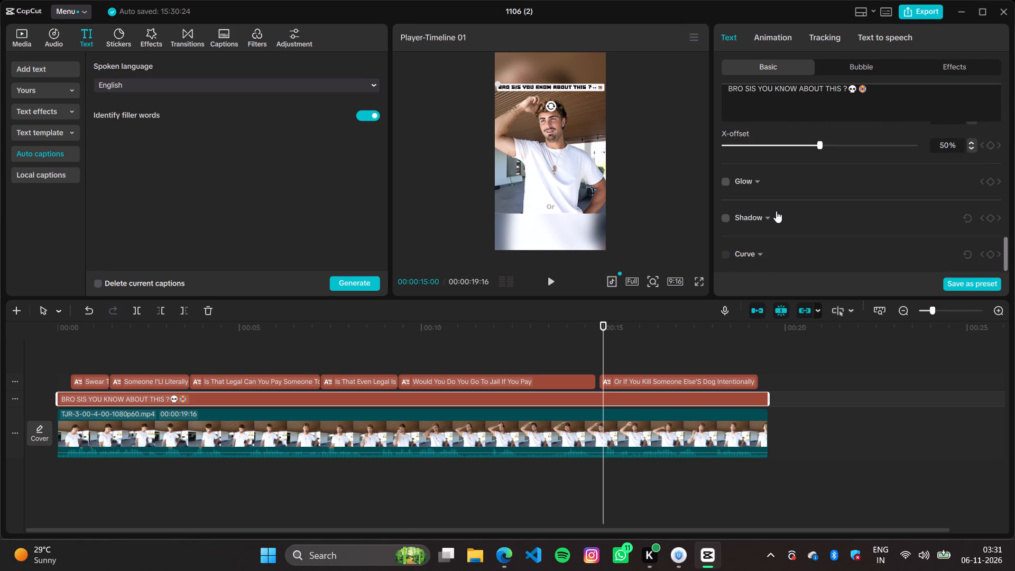
scroll(776, 211, up, 14)
scroll(776, 211, up, 20)
scroll(776, 211, up, 7)
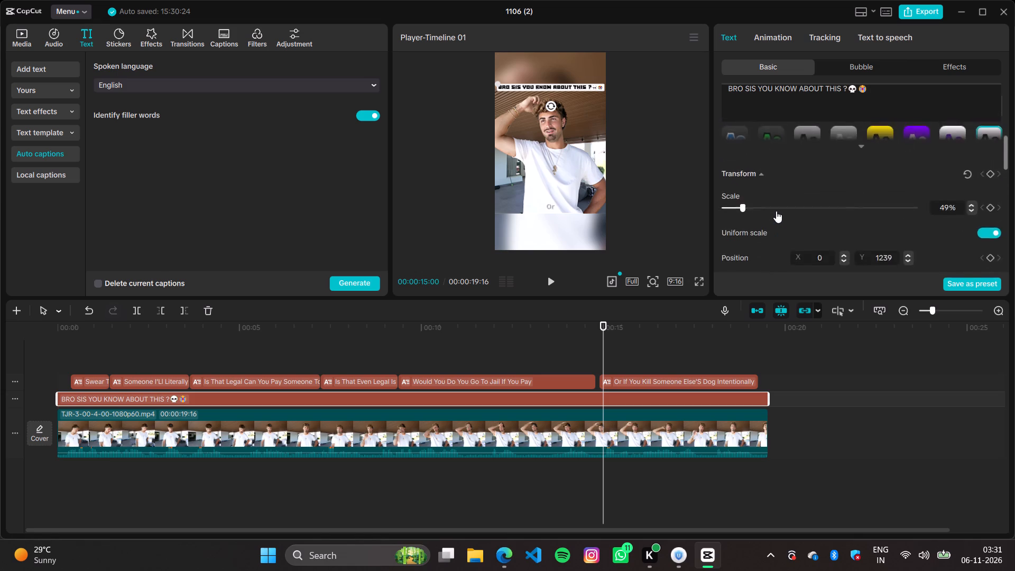
scroll(776, 211, up, 3)
click(108, 429)
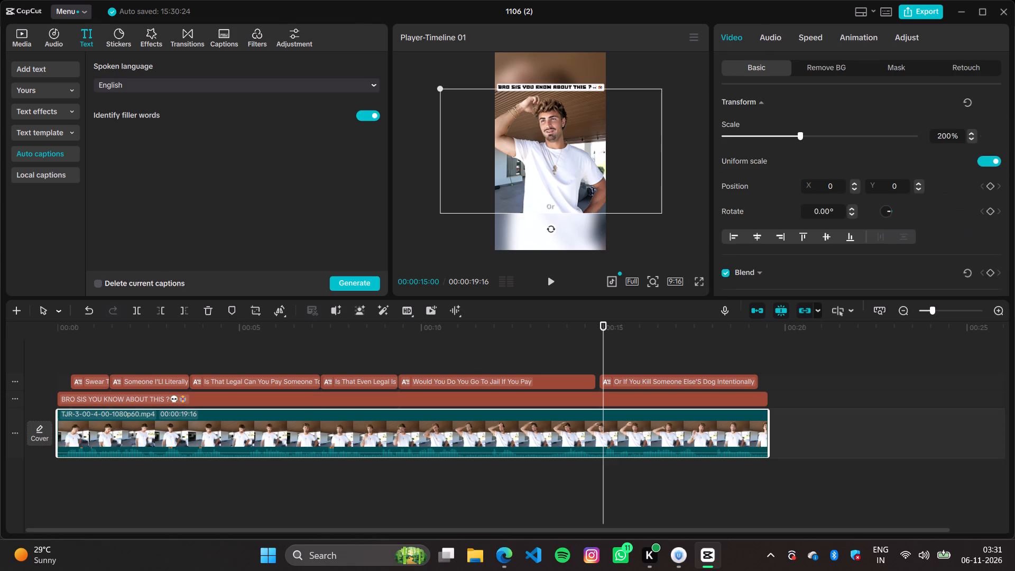
Switch to File Explorer and briefly play the tobicapital GTA coin video from Downloads, then return to CapCut.
click(484, 553)
click(35, 210)
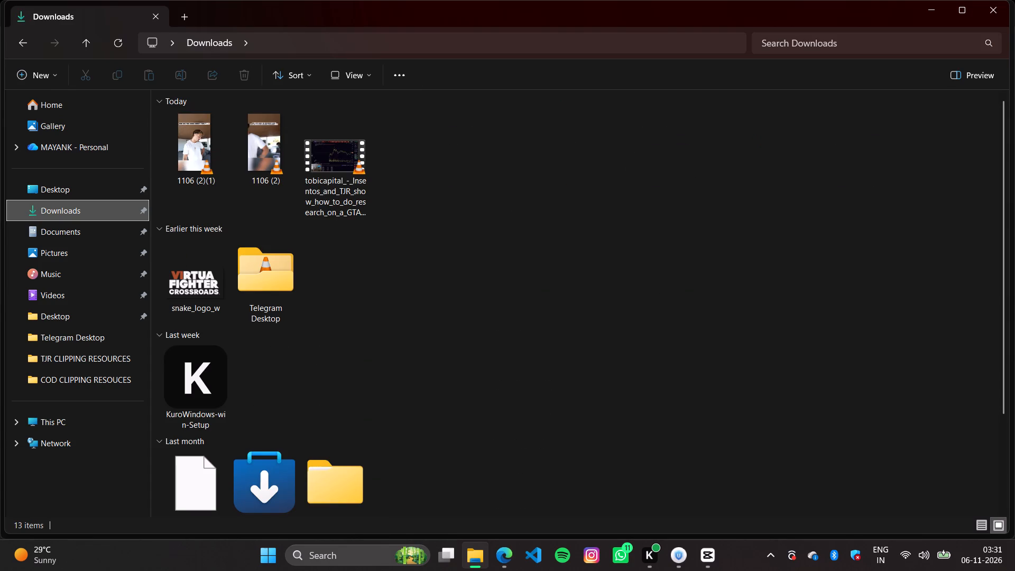
drag(170, 203, 296, 126)
click(474, 169)
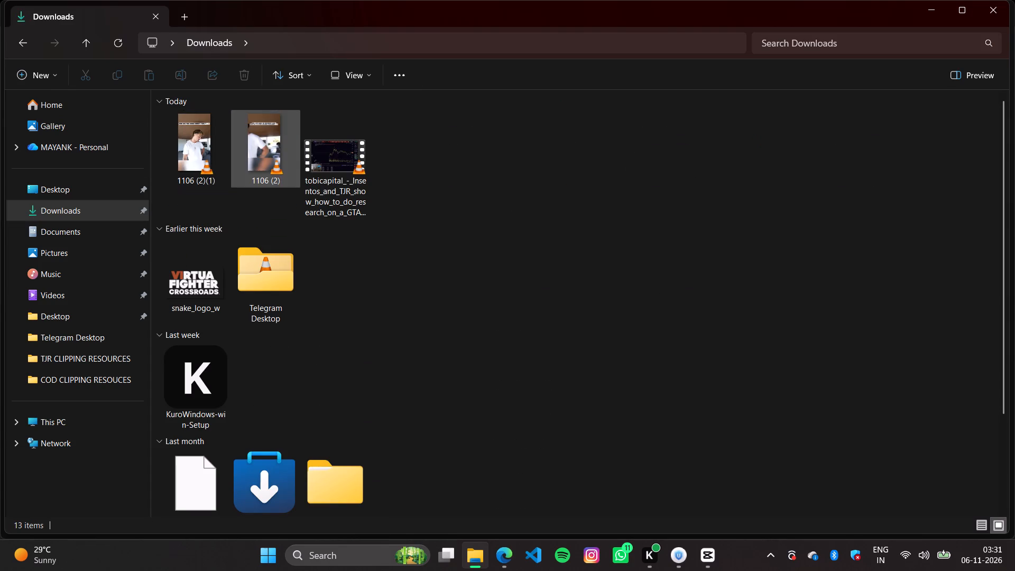
drag(403, 183, 350, 181)
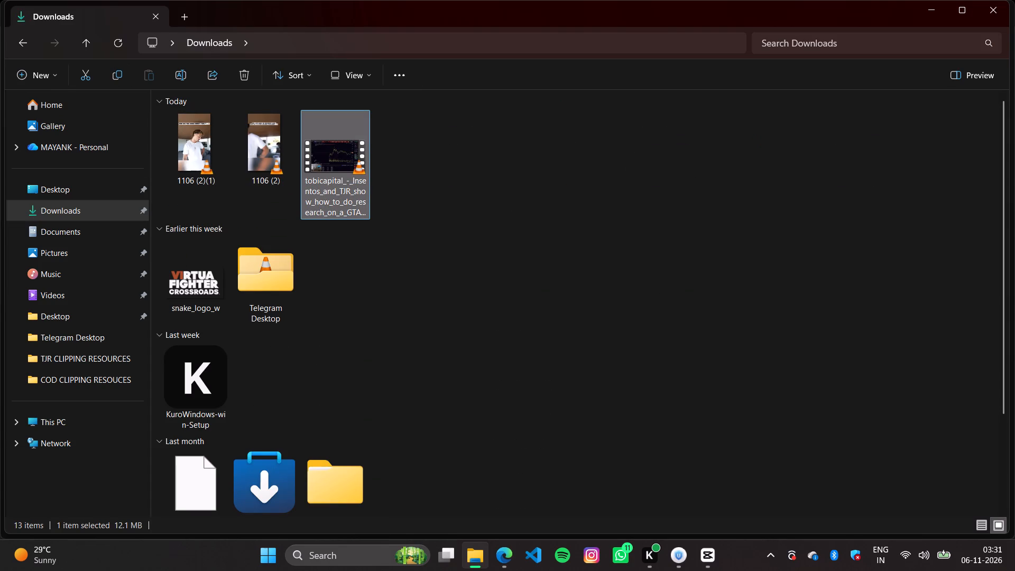
click(465, 190)
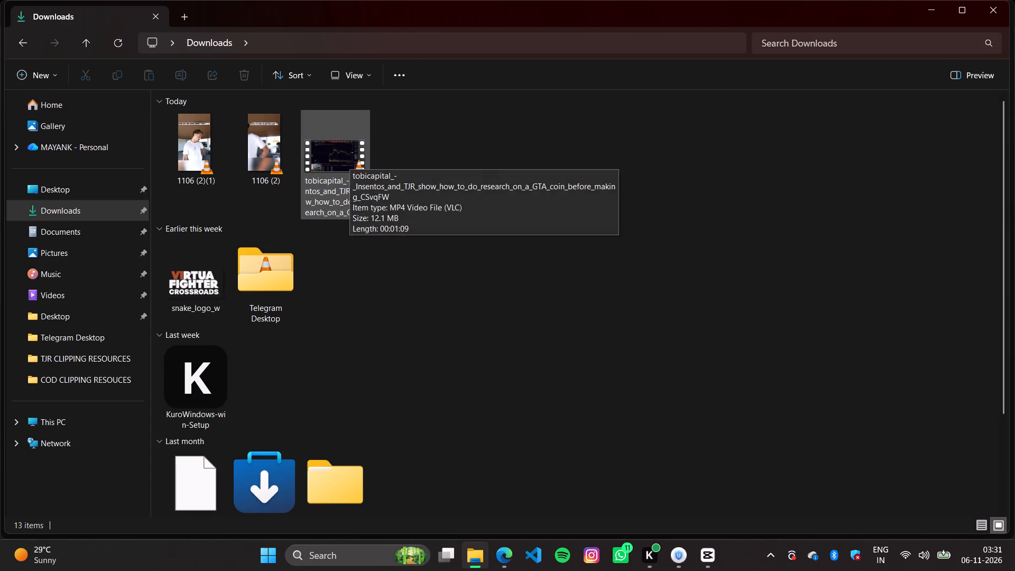
double_click(342, 173)
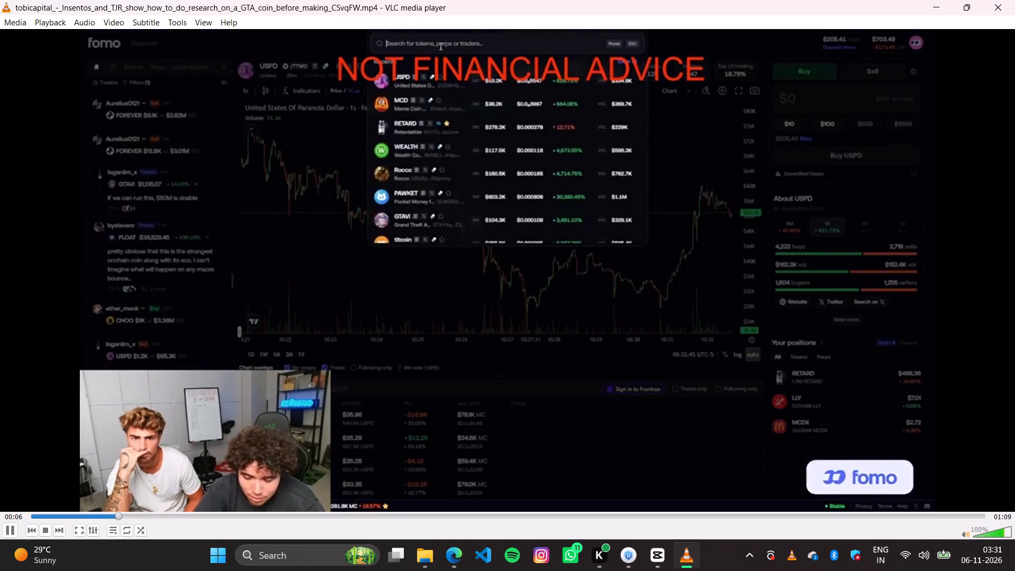
click(998, 5)
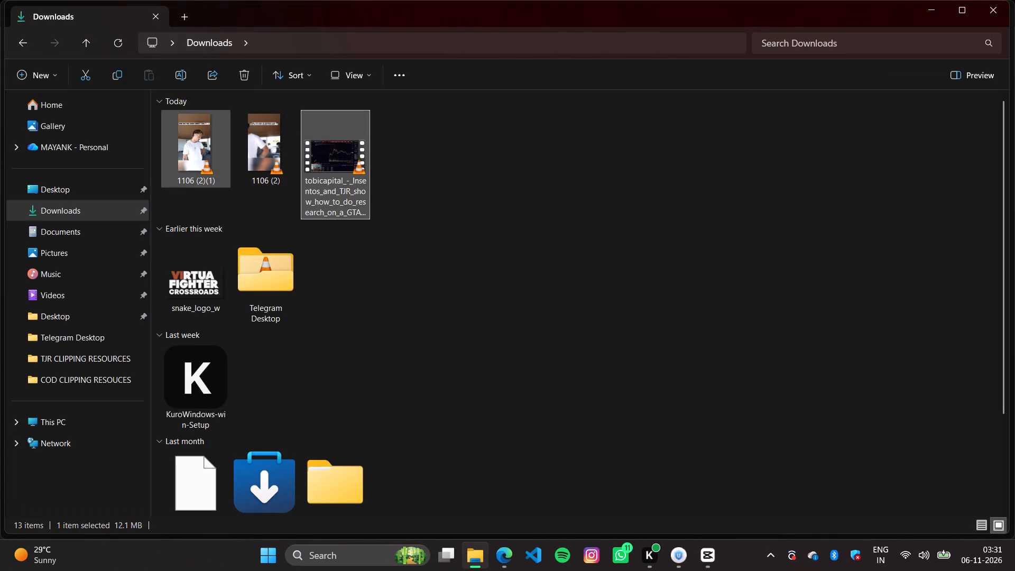
click(944, 11)
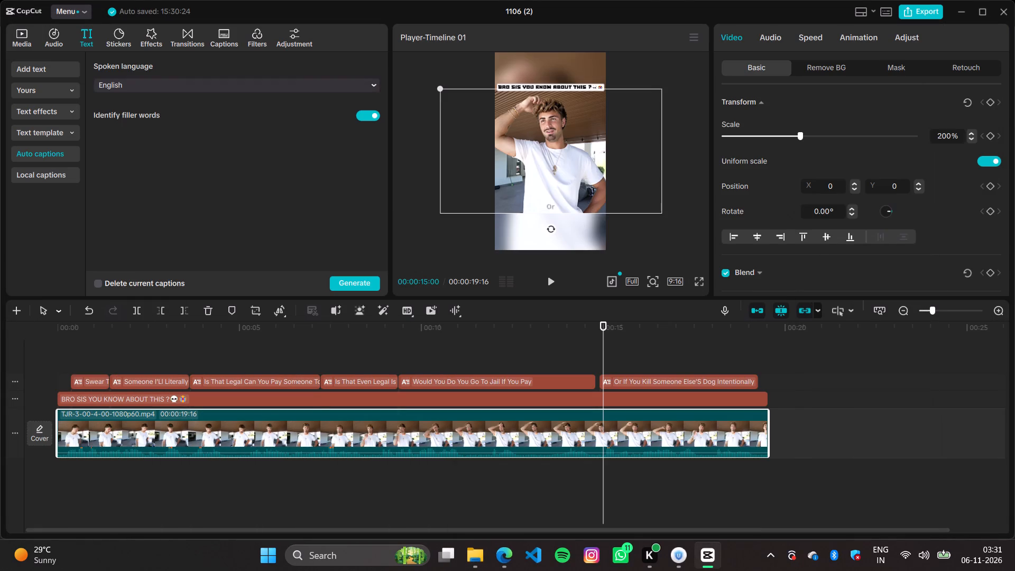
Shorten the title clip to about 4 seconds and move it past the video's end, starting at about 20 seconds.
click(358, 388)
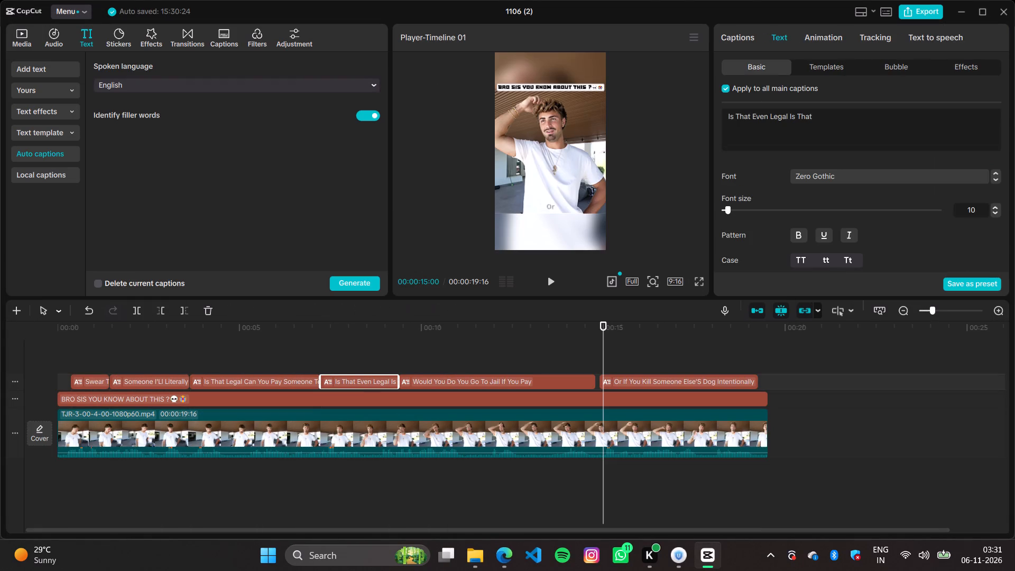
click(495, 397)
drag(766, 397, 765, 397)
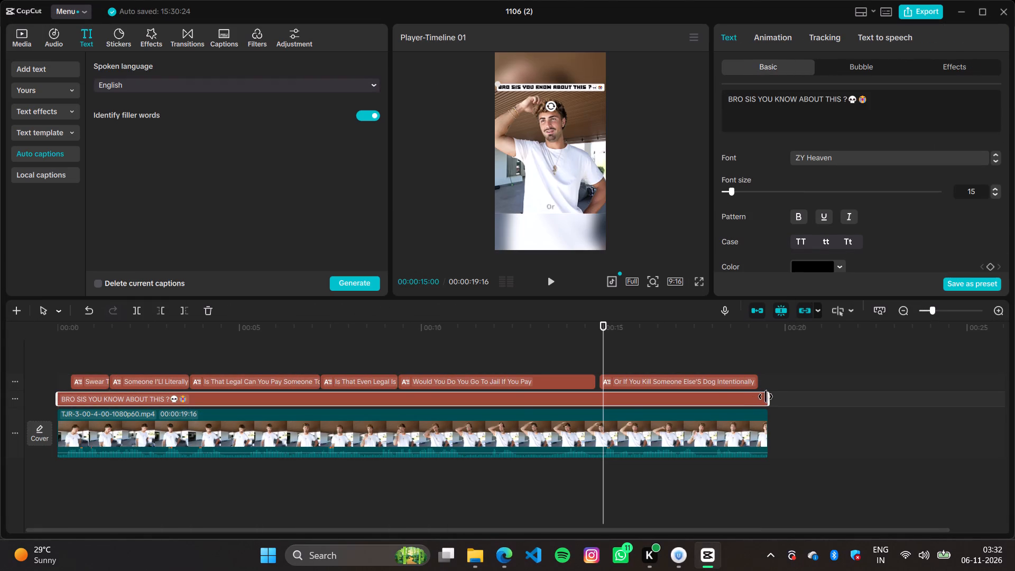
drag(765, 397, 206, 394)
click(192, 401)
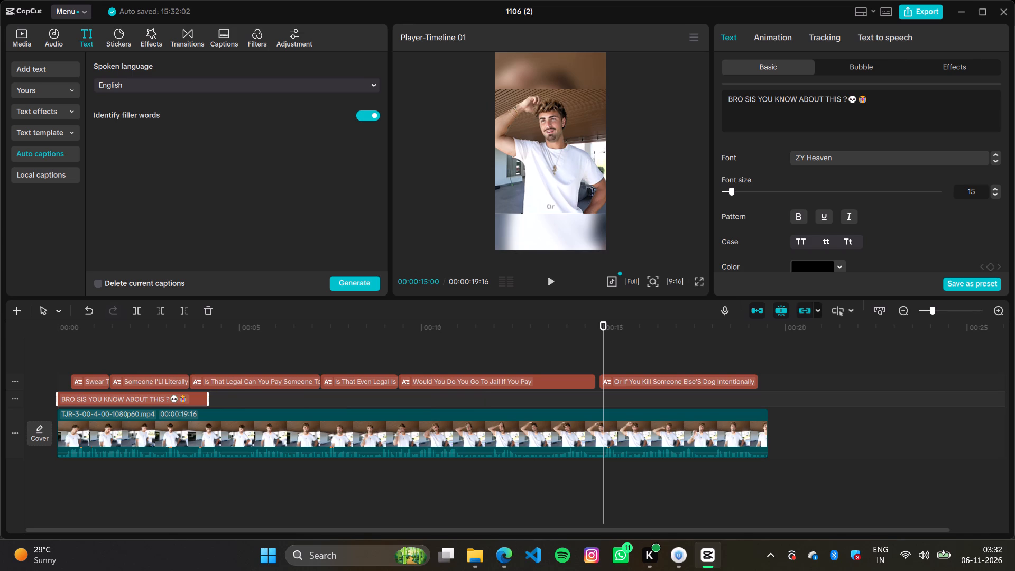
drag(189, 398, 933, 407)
Delete all the caption clips together with the TJR-3 video clip from the timeline.
drag(747, 502, 668, 413)
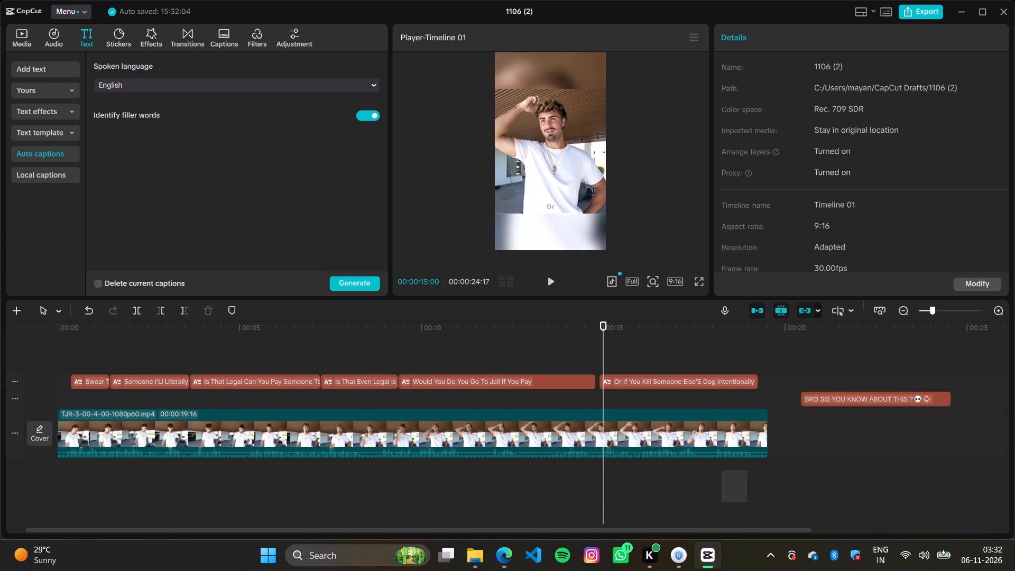
drag(668, 413, 85, 355)
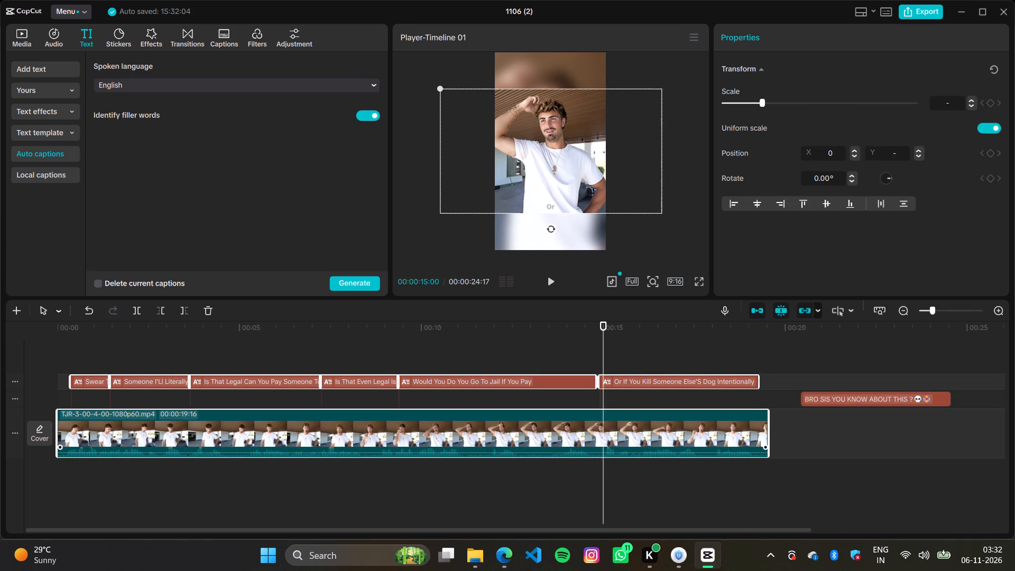
key(Delete)
Delete the remaining title clip to empty the timeline.
click(29, 34)
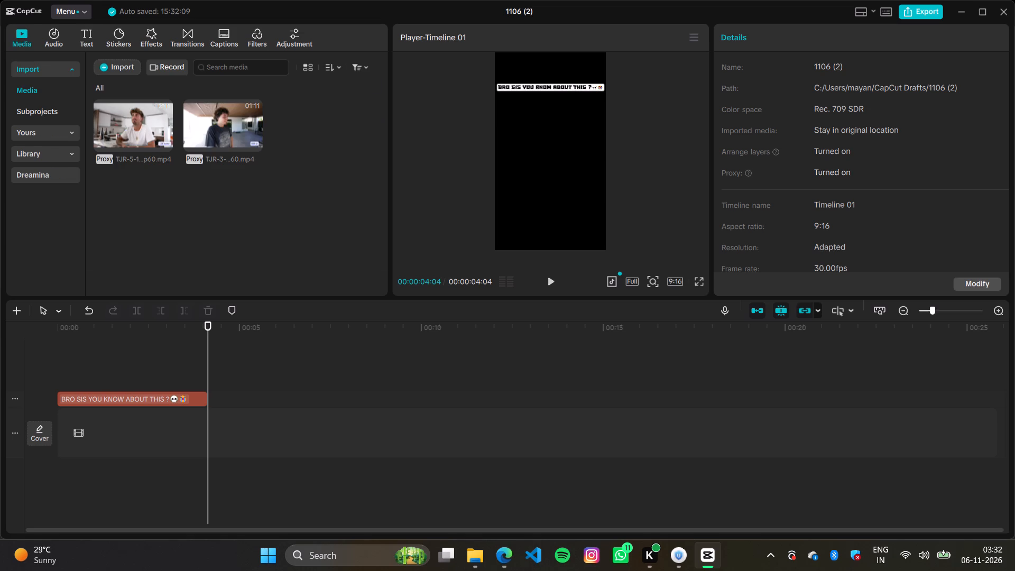
click(164, 393)
key(Delete)
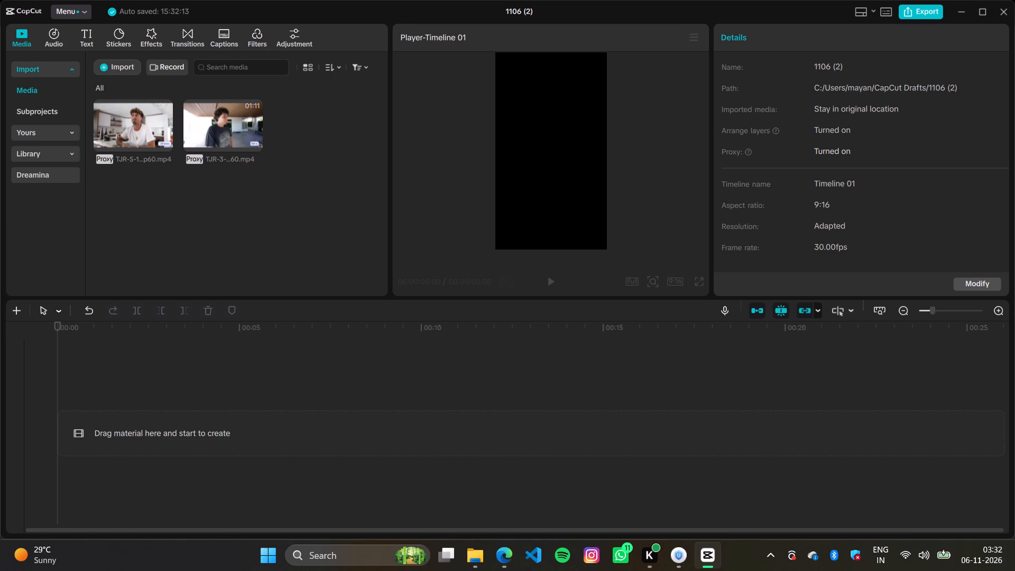
Remove both the TJR-5 and TJR-3 source videos from the project's imported media.
click(138, 116)
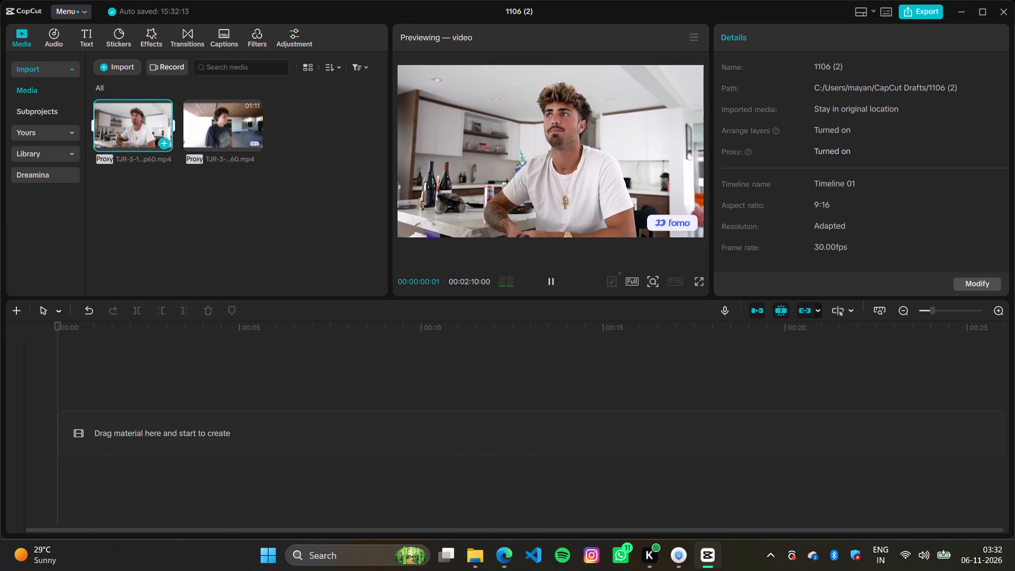
key(Delete)
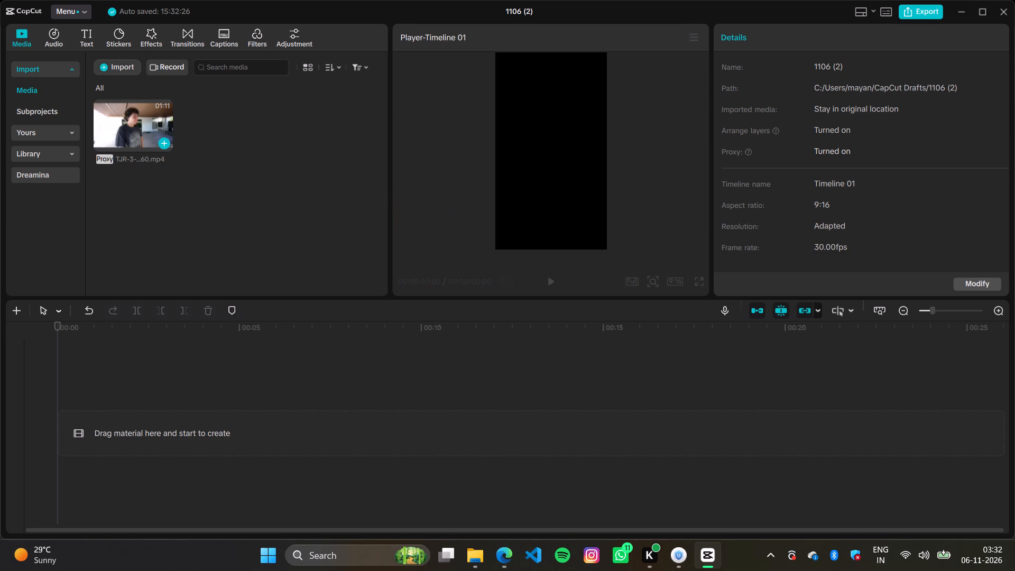
click(135, 118)
key(Delete)
click(169, 145)
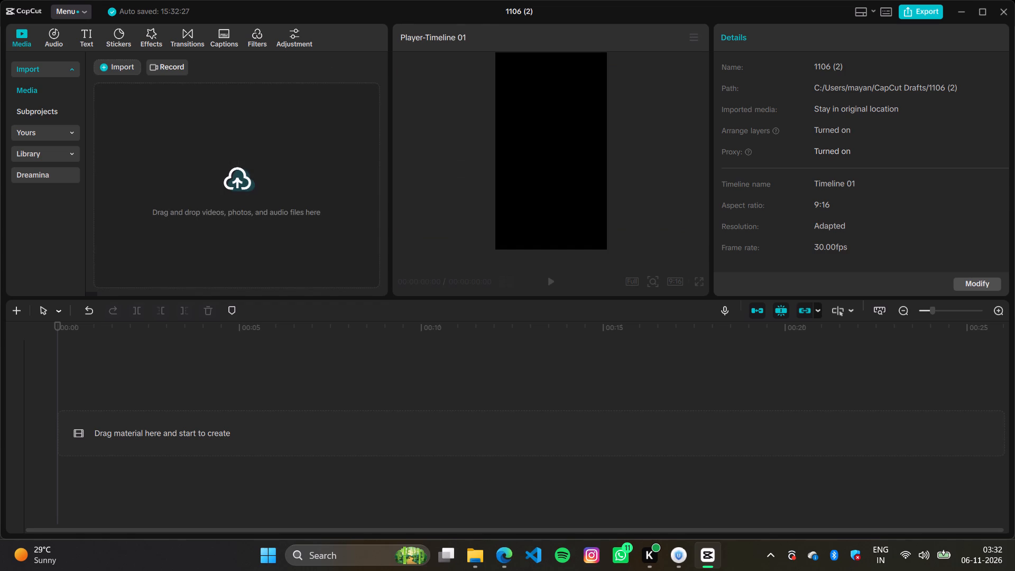
scroll(421, 165, down, 4)
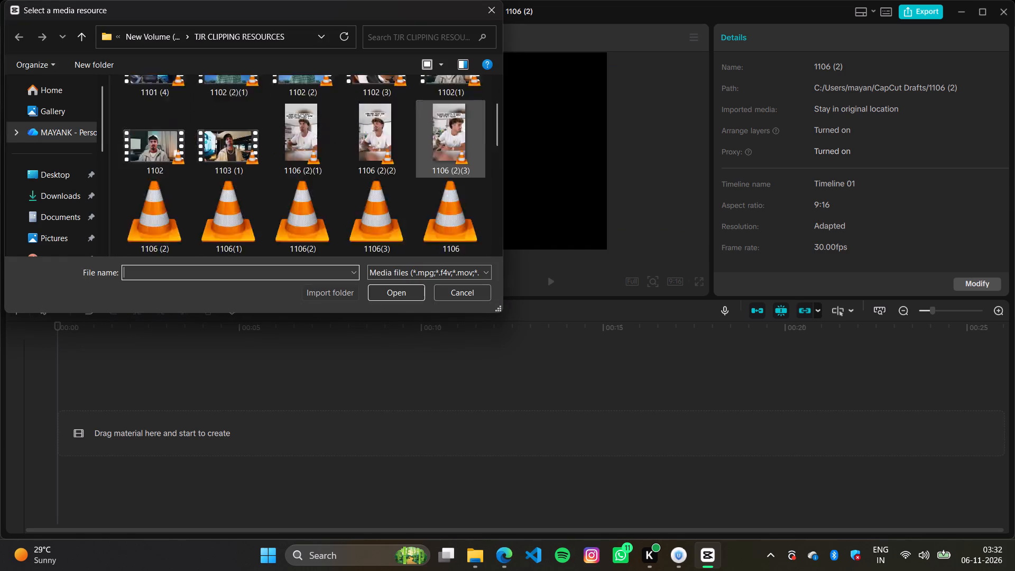
scroll(421, 165, down, 5)
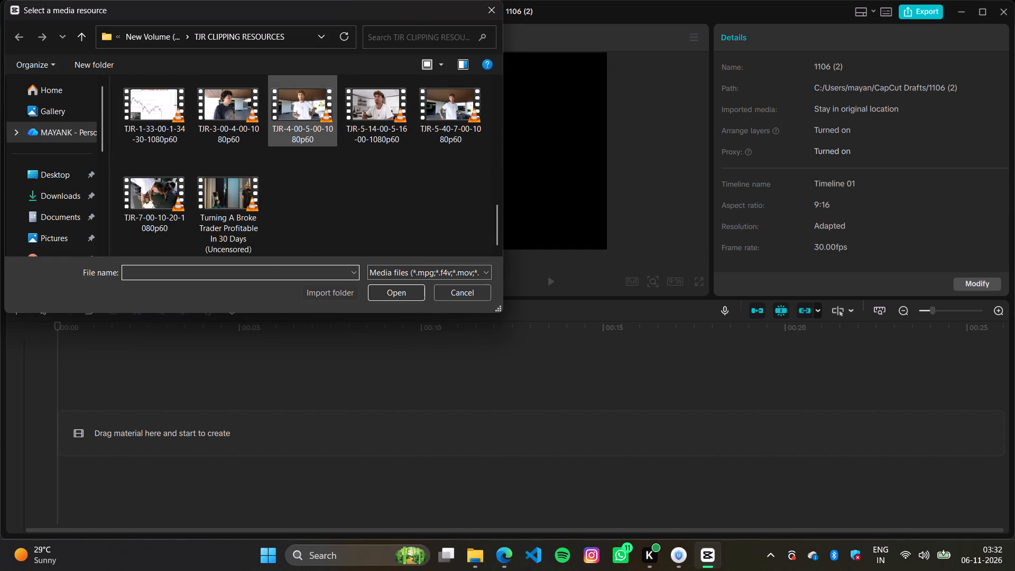
click(289, 109)
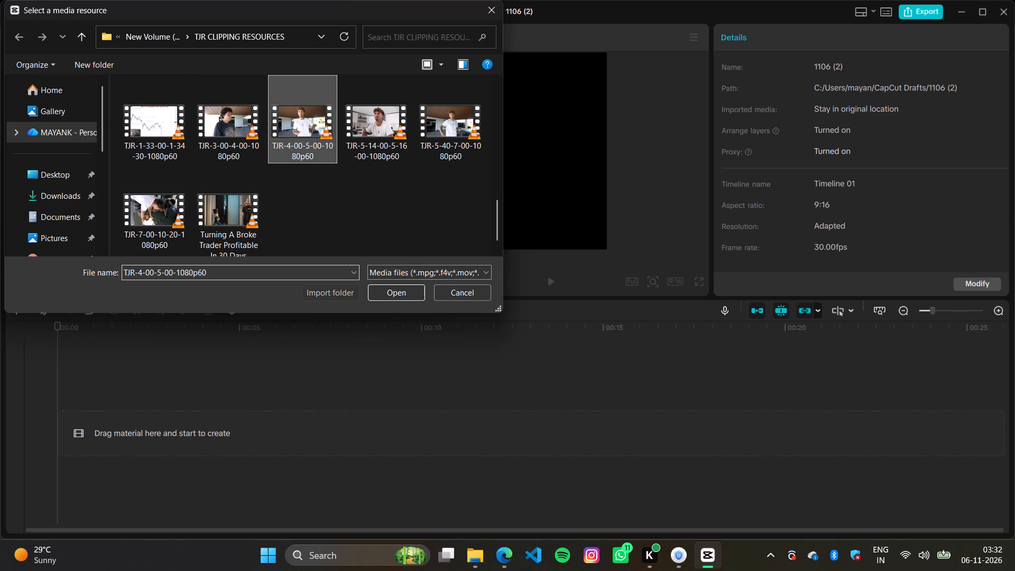
click(386, 292)
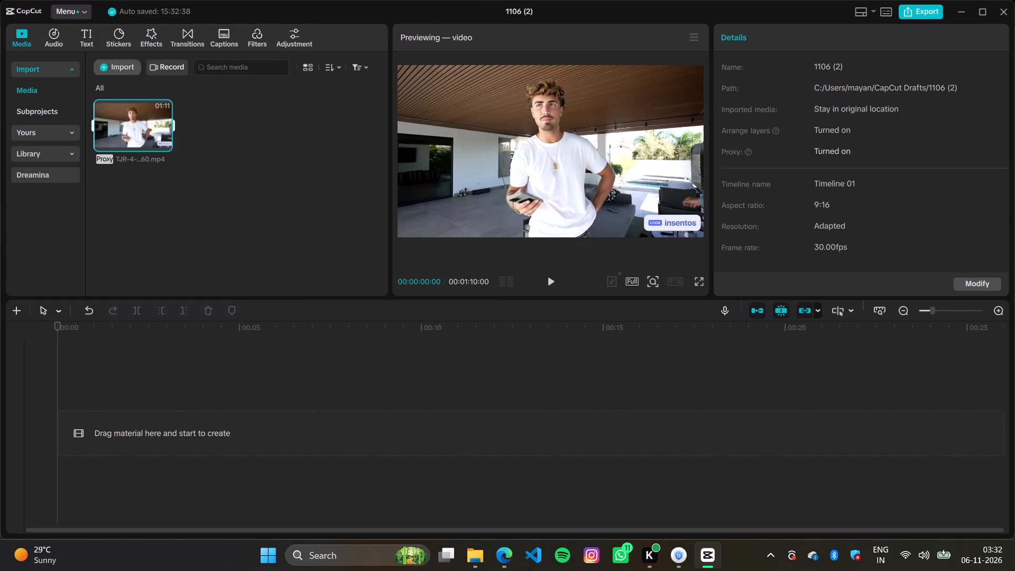
click(115, 68)
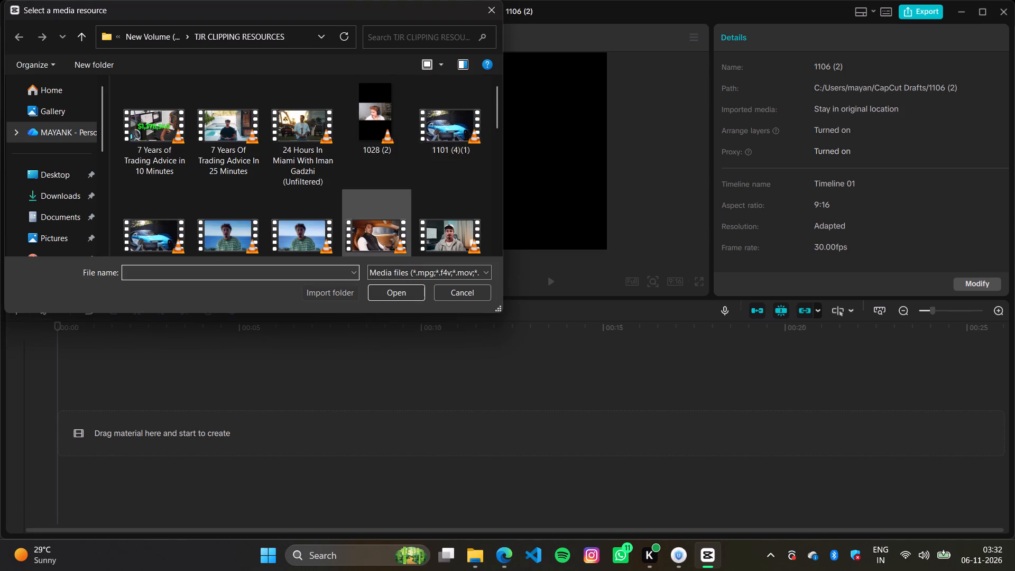
scroll(399, 197, down, 6)
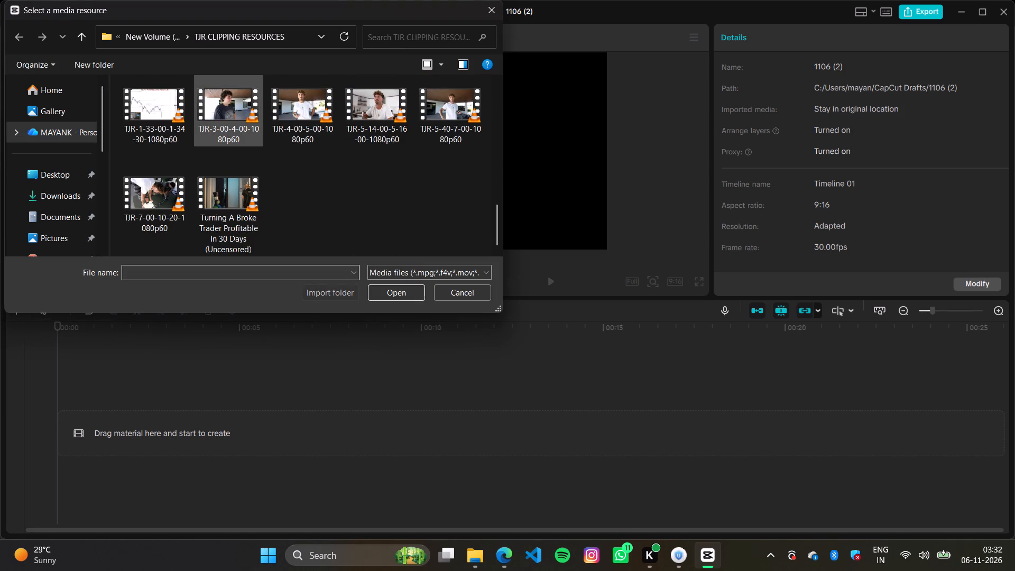
click(219, 105)
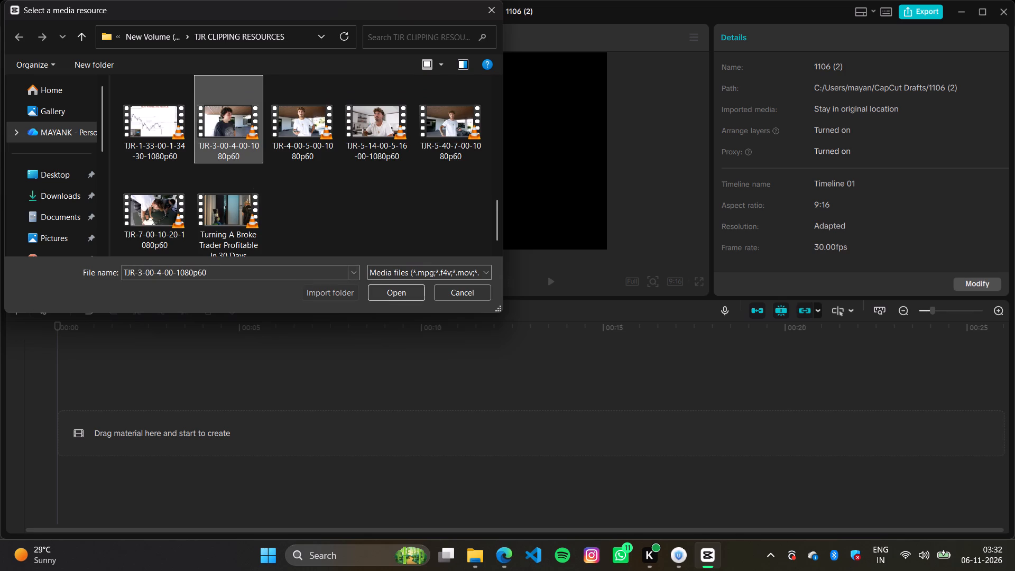
click(386, 289)
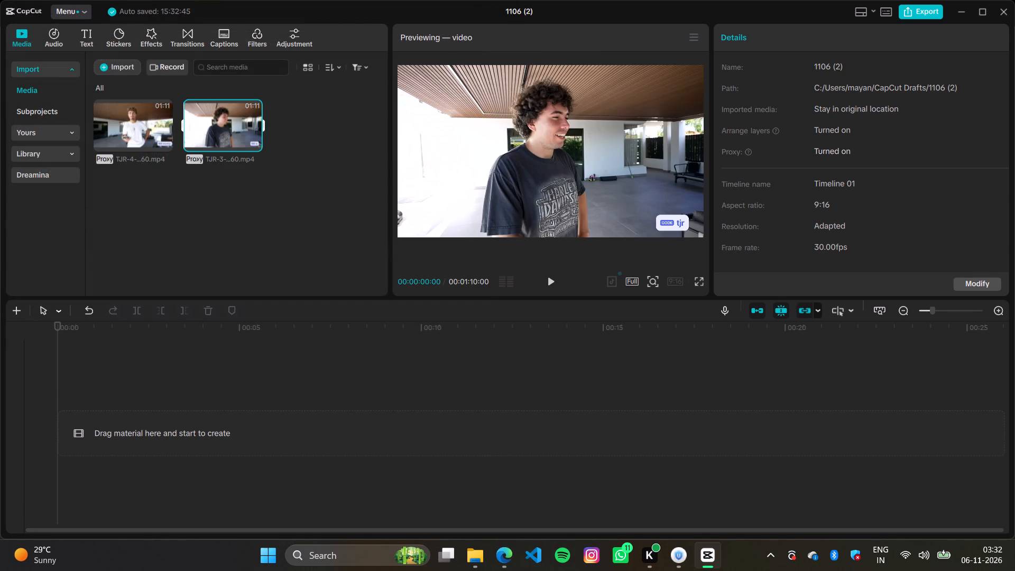
click(62, 34)
click(15, 36)
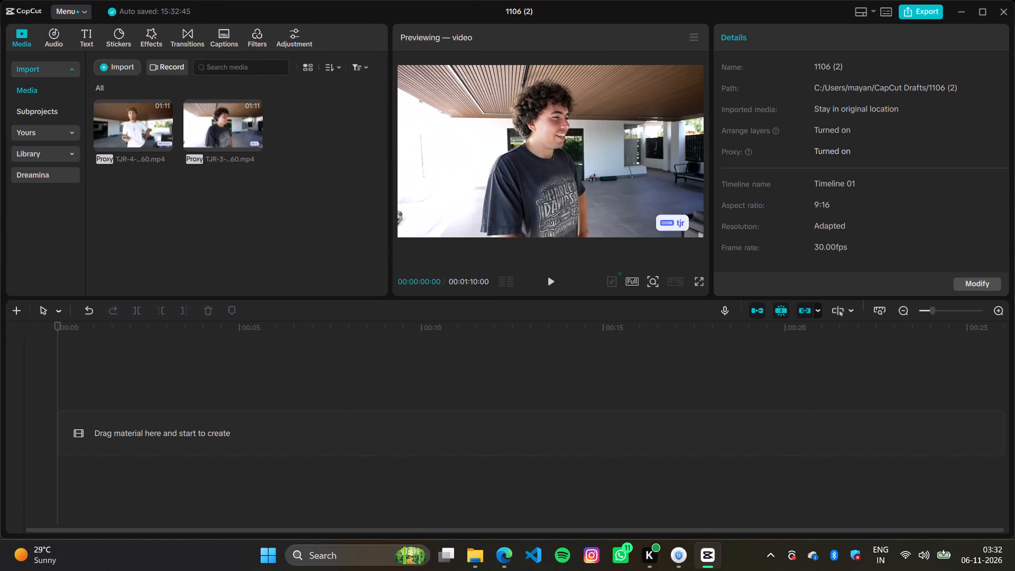
click(107, 65)
scroll(472, 190, down, 7)
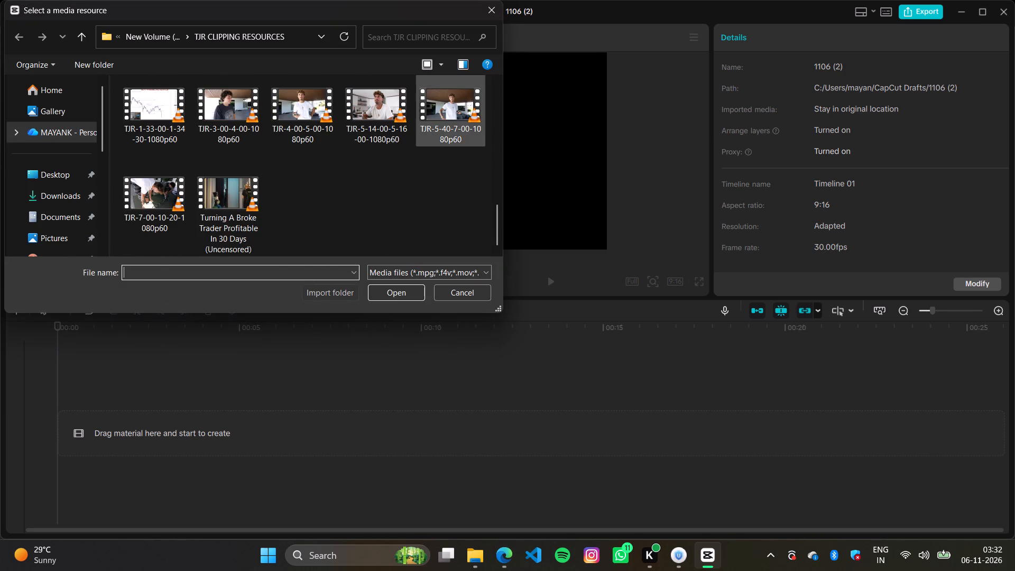
click(445, 105)
click(398, 293)
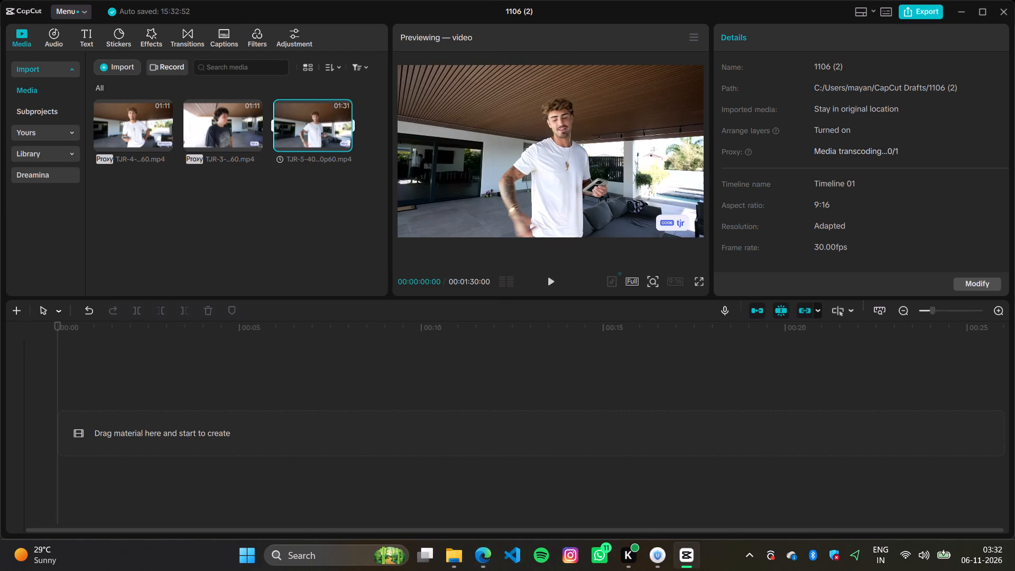
click(141, 149)
click(165, 146)
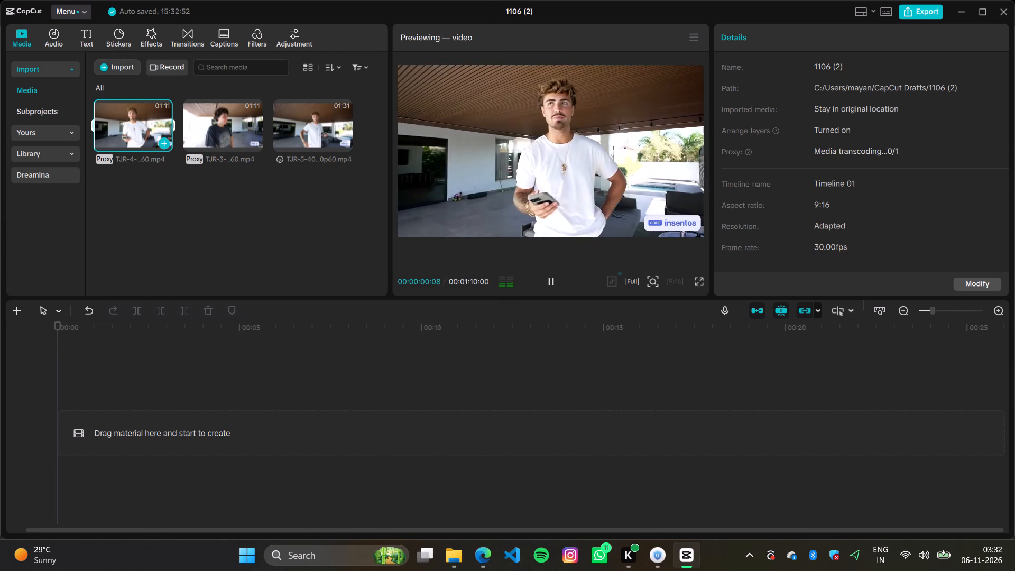
key(space)
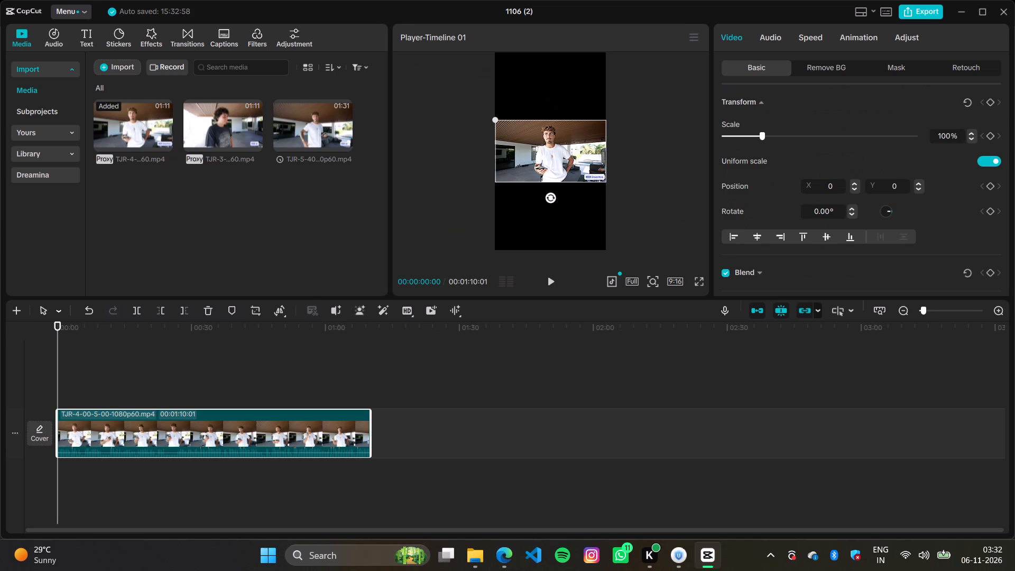
key(space)
Play the first half of the TJR-4 clip, partly in full screen, and replay the 25 to 31 second range to judge where to cut.
click(551, 283)
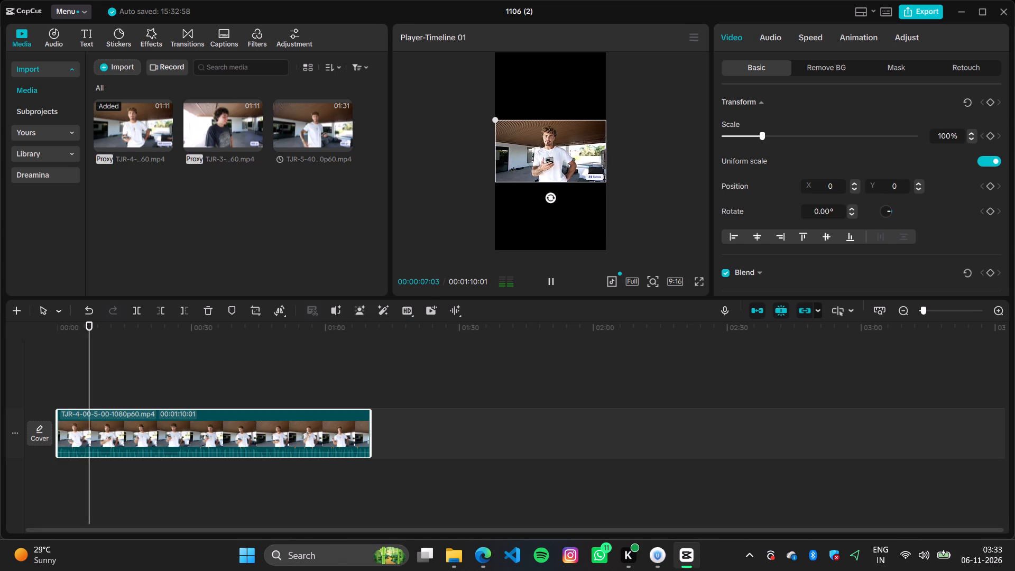
click(700, 282)
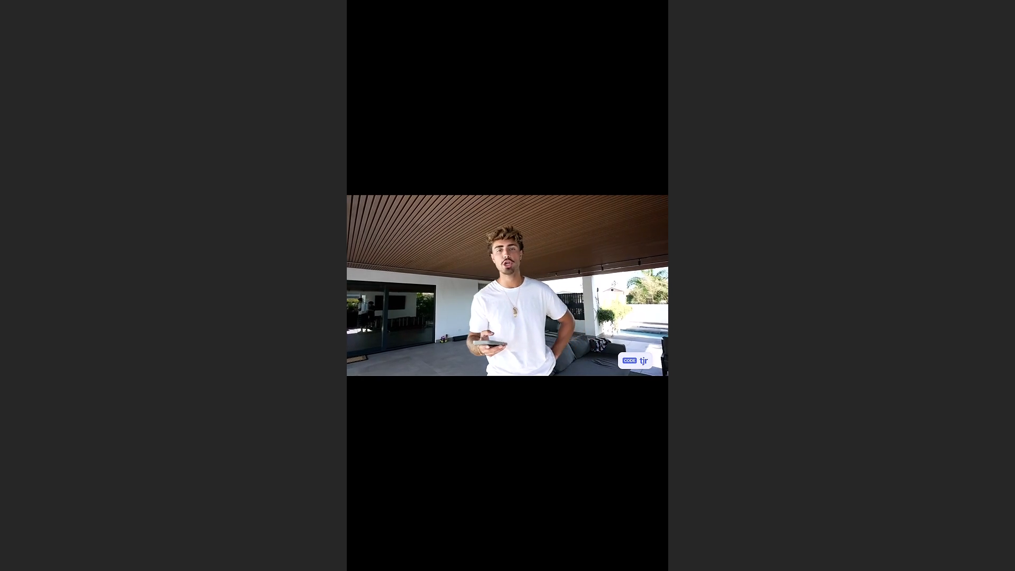
key(space)
click(905, 480)
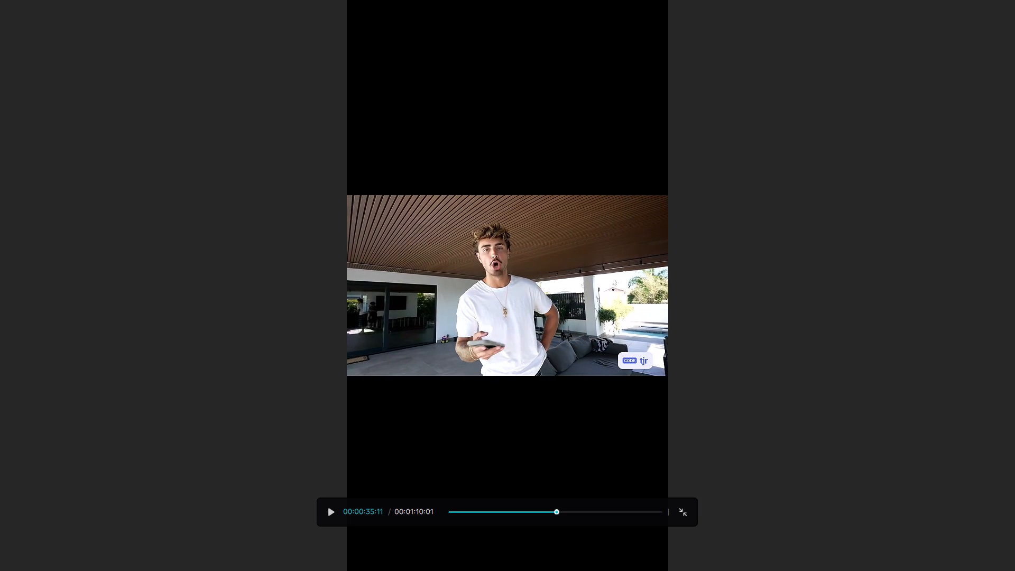
click(681, 512)
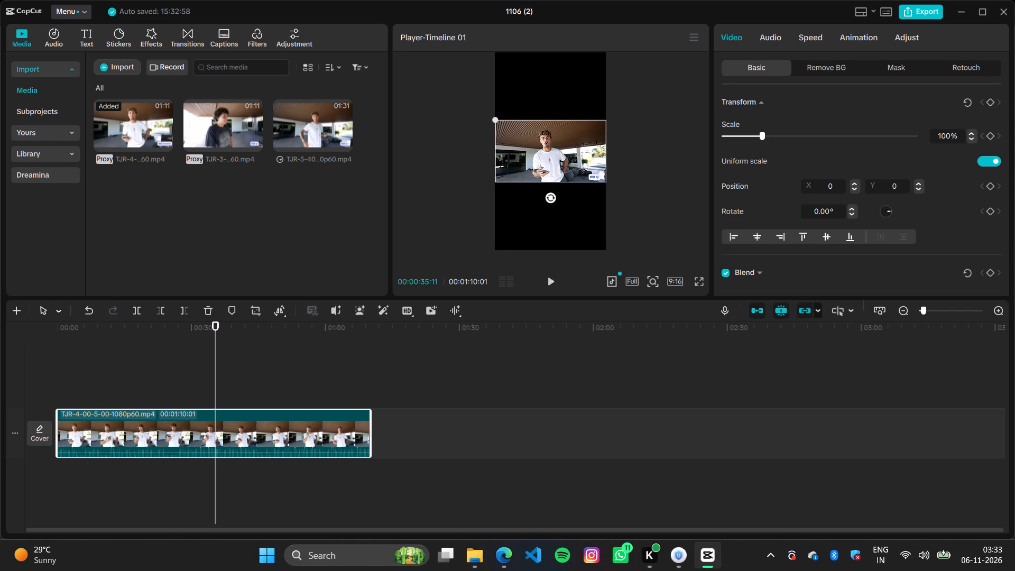
click(197, 392)
key(space)
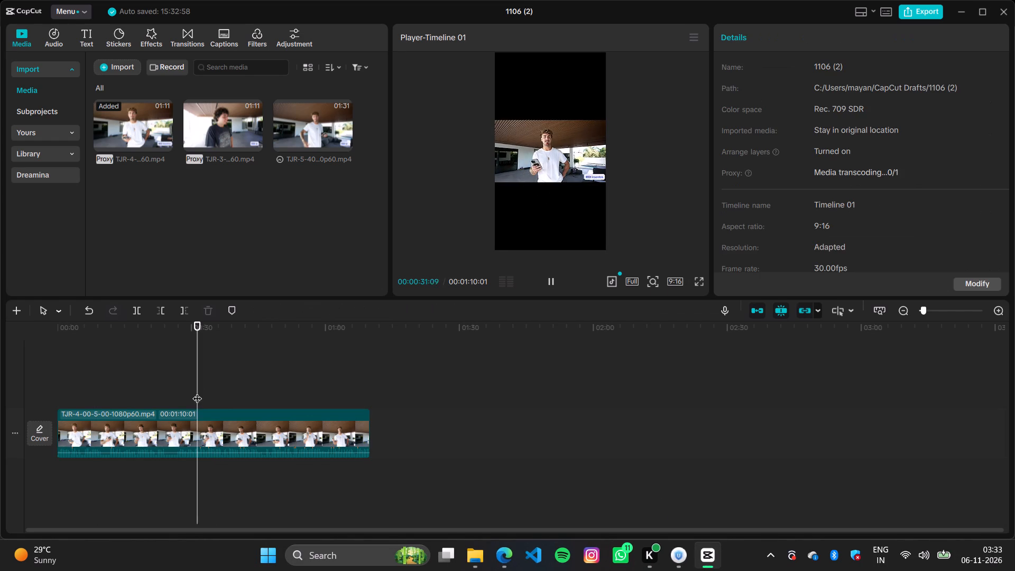
click(178, 390)
click(168, 390)
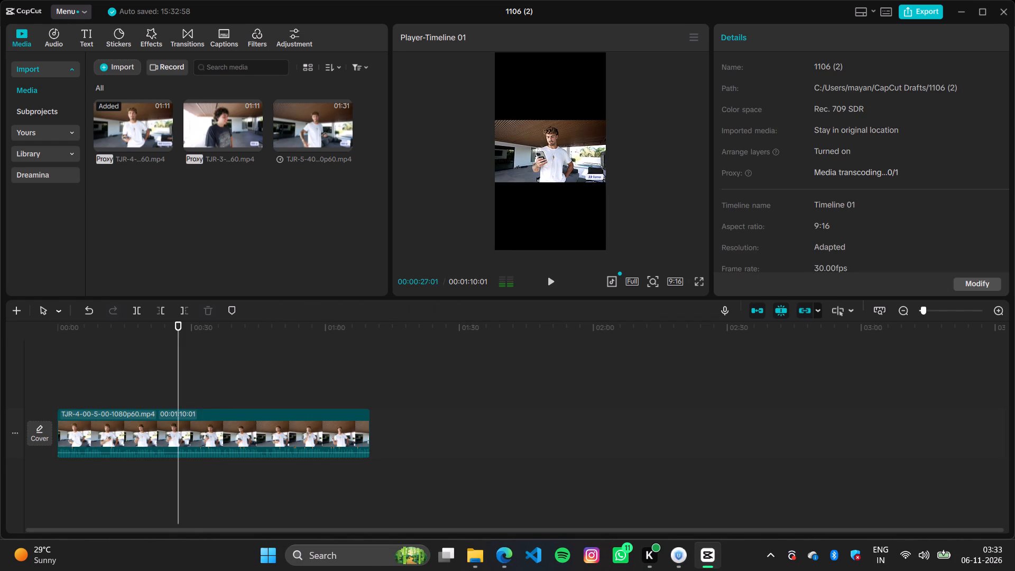
click(164, 390)
key(space)
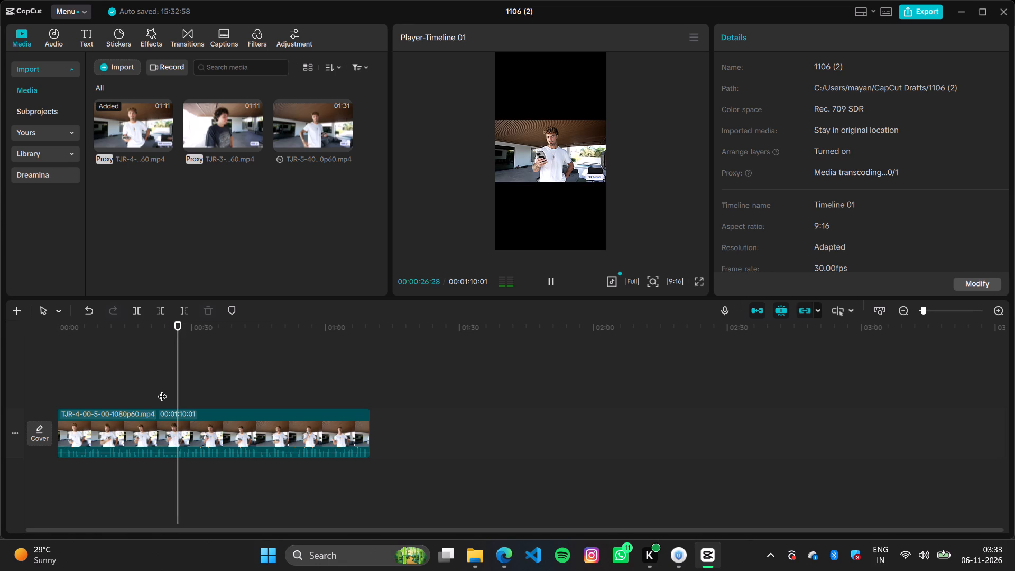
key(space)
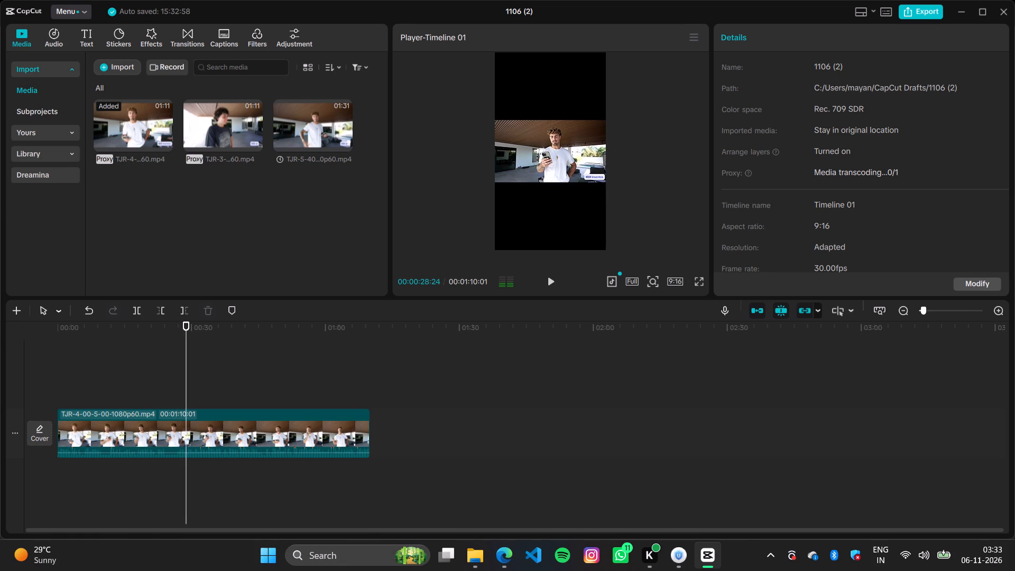
Split the TJR-4 clip at about 00:00:26:12 and delete the part before the cut.
click(173, 392)
key(space)
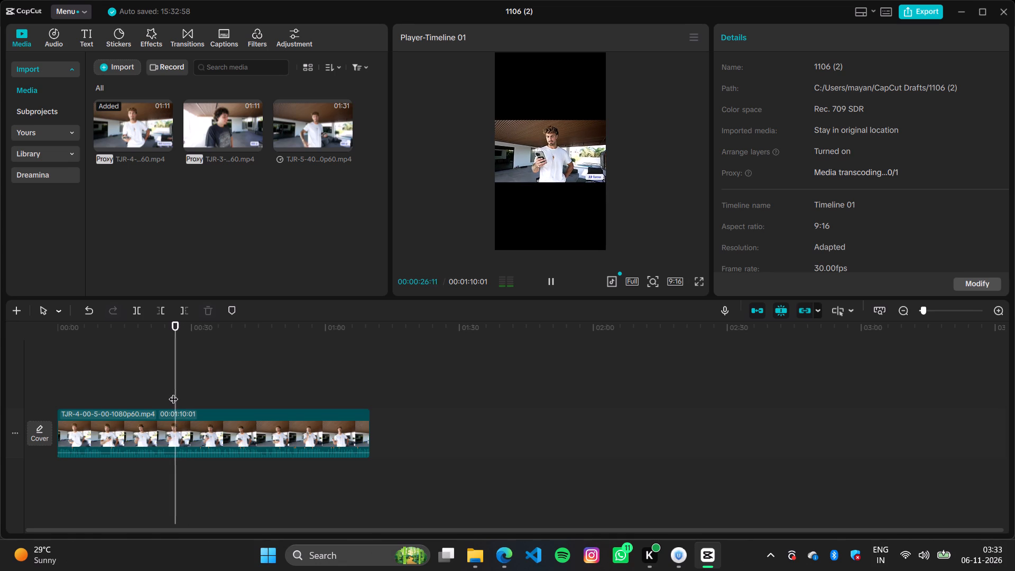
key(space)
click(173, 392)
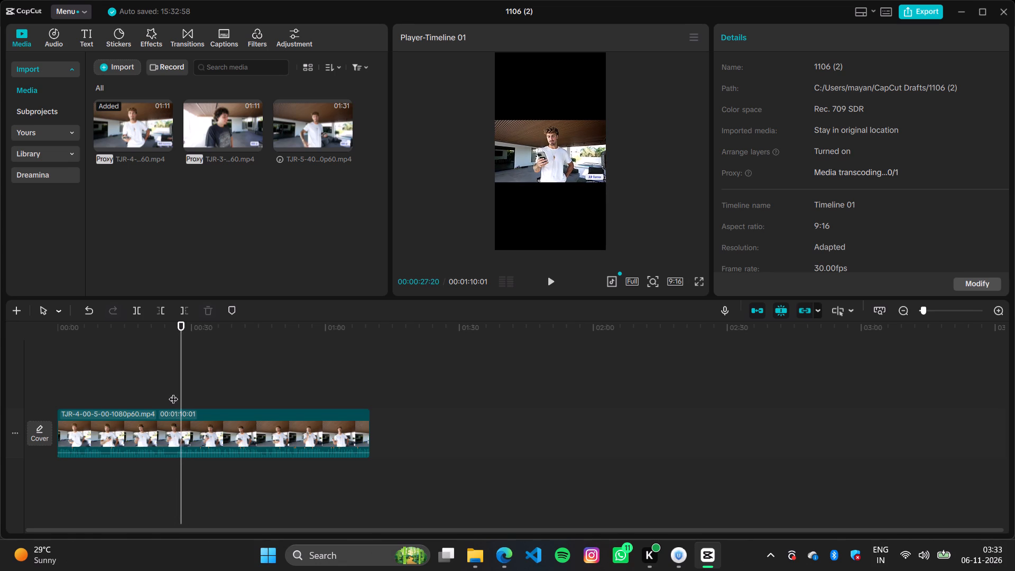
key(space)
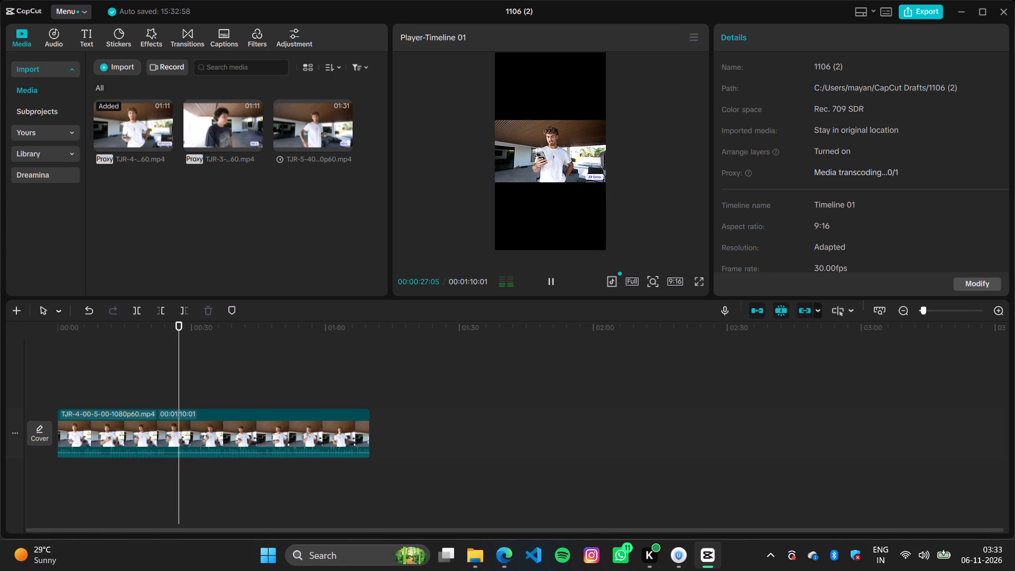
click(165, 388)
key(space)
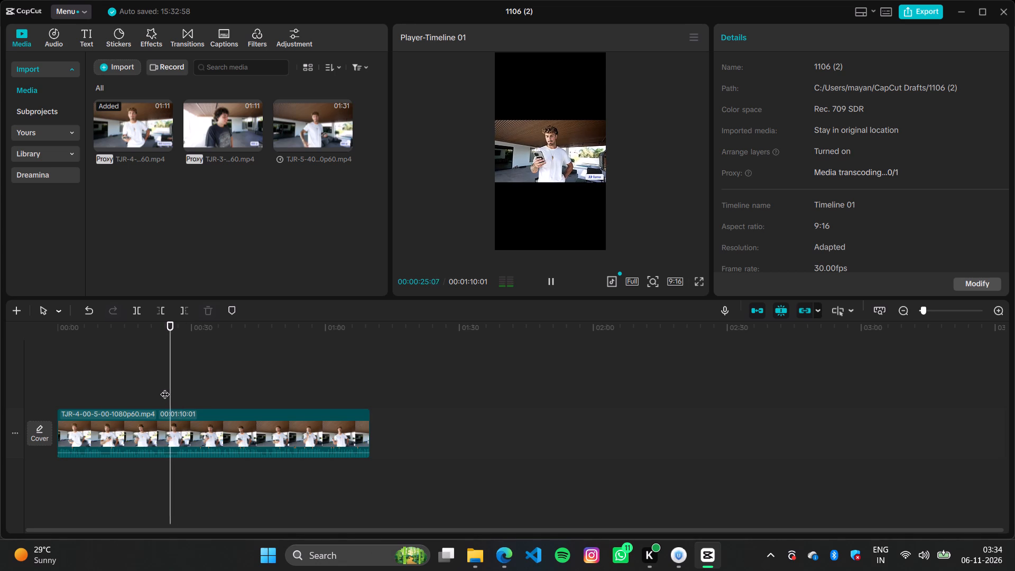
key(space)
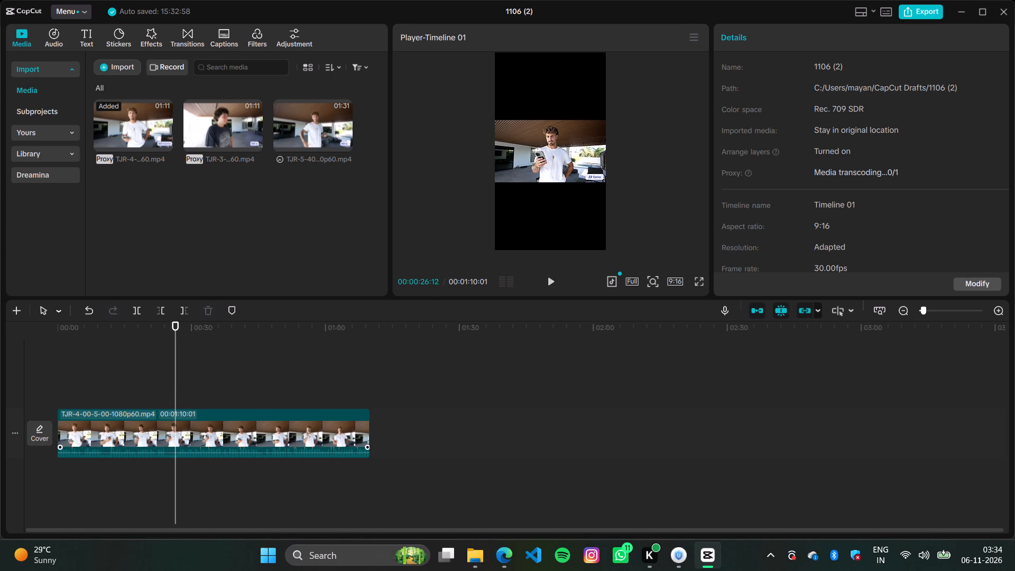
click(161, 434)
key(ctrl+b)
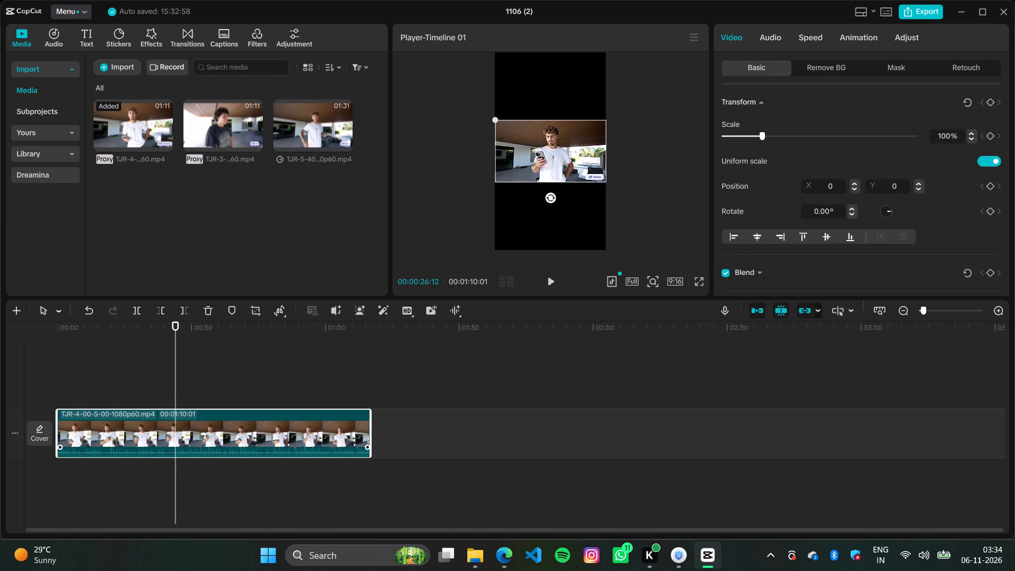
click(167, 430)
key(BackSpace)
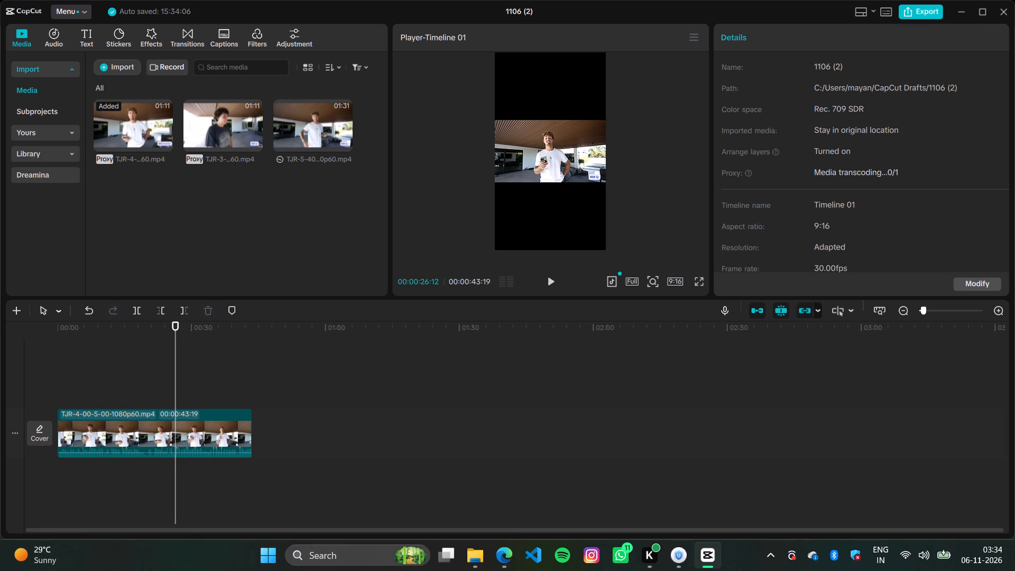
Play the trimmed TJR-4 clip from about 3 to 15 seconds to judge where it should end.
drag(173, 393, 68, 398)
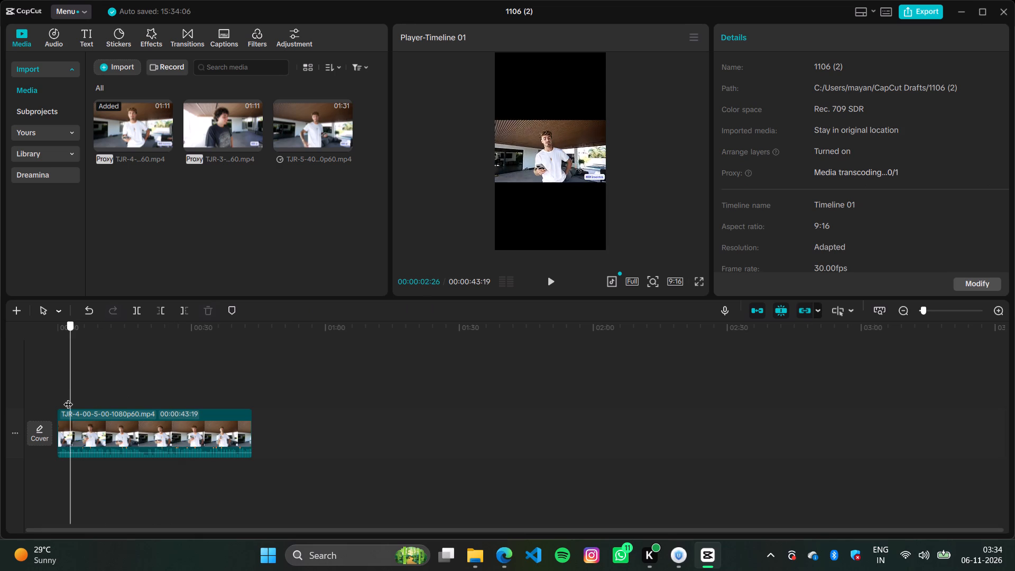
drag(68, 398, 67, 398)
ctrl+scroll(73, 393, up, 6)
drag(73, 393, 88, 394)
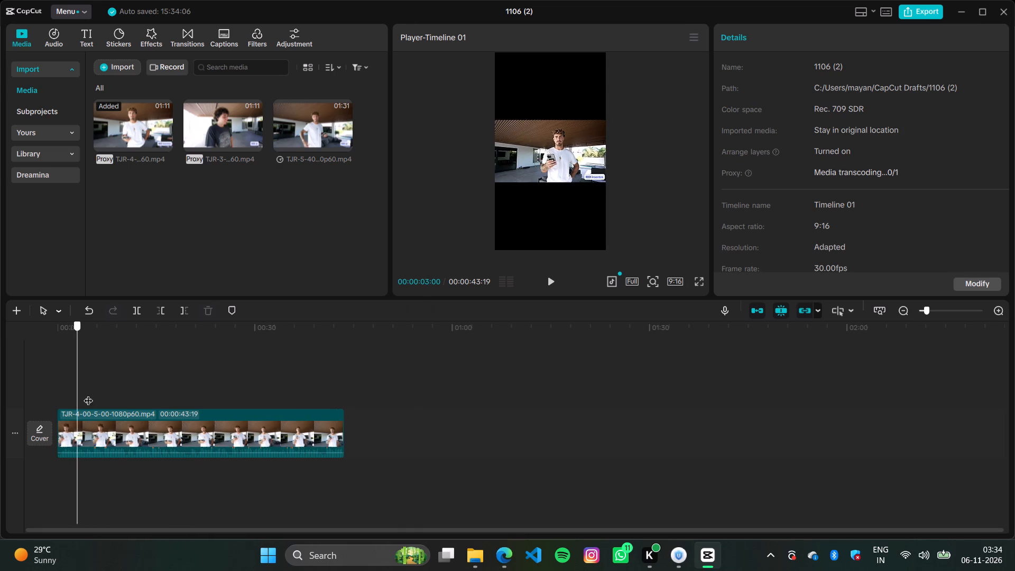
drag(88, 394, 84, 398)
key(space)
key(space)
key(space)
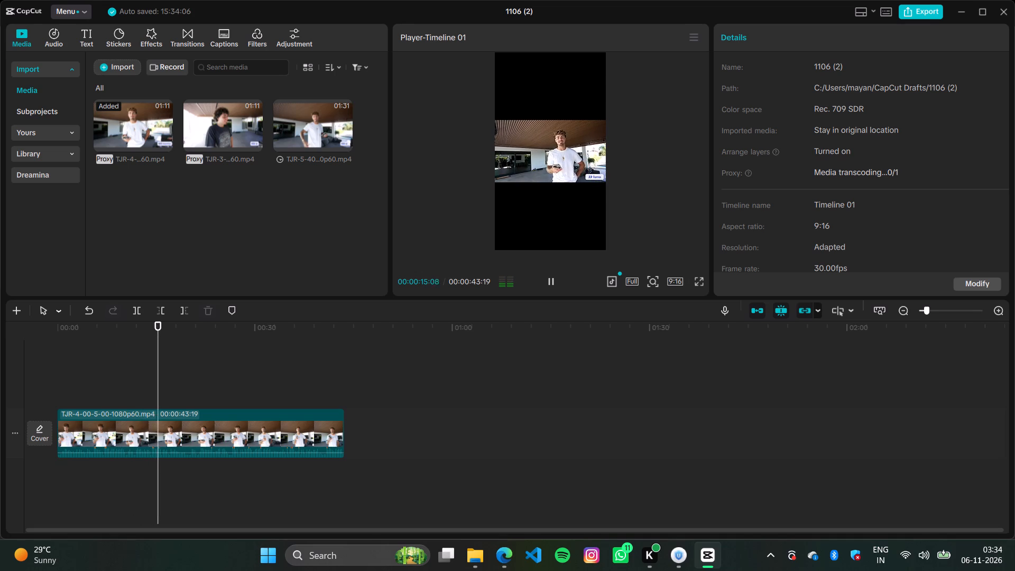
key(space)
Split the TJR-4 clip at 00:00:11:26, after the spoken line ends, and delete the part after the cut.
click(117, 374)
key(space)
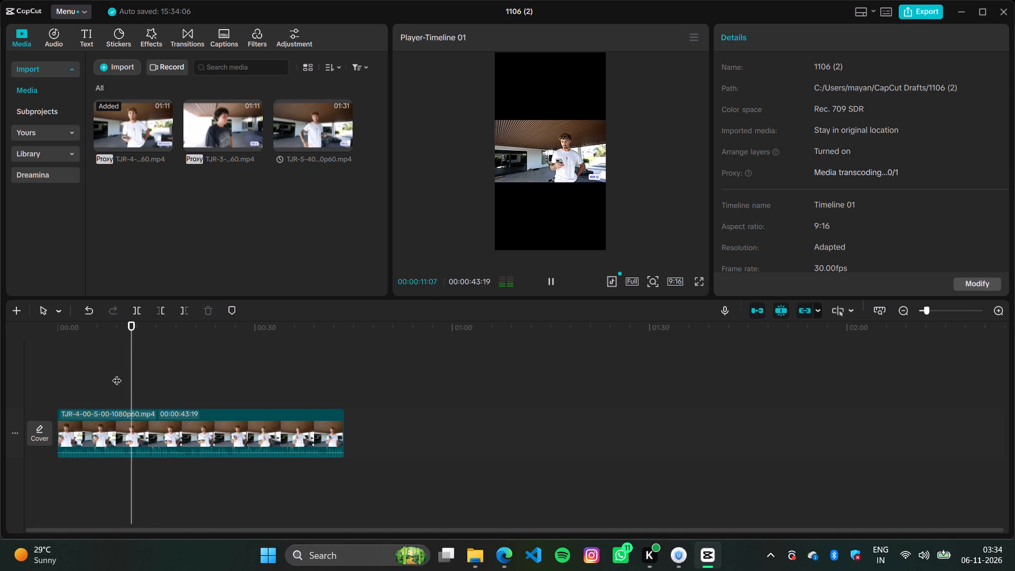
key(space)
key(space)
key(space)
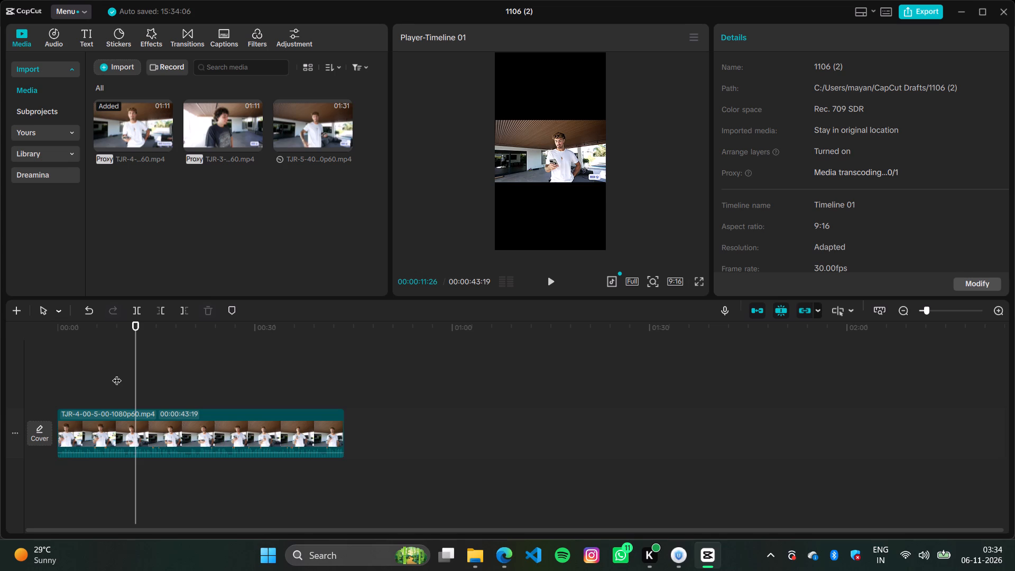
key(ctrl+b)
click(168, 438)
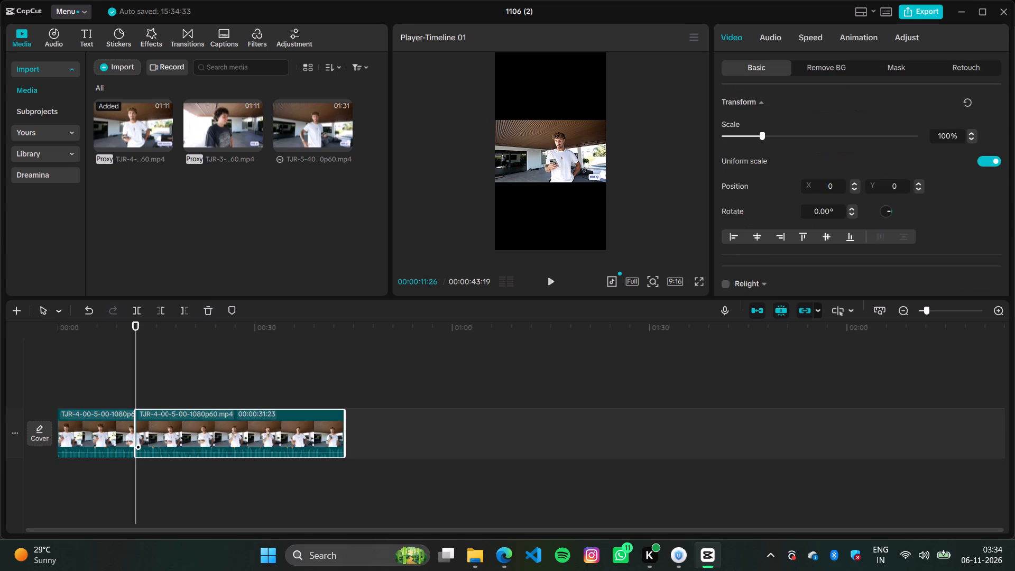
key(BackSpace)
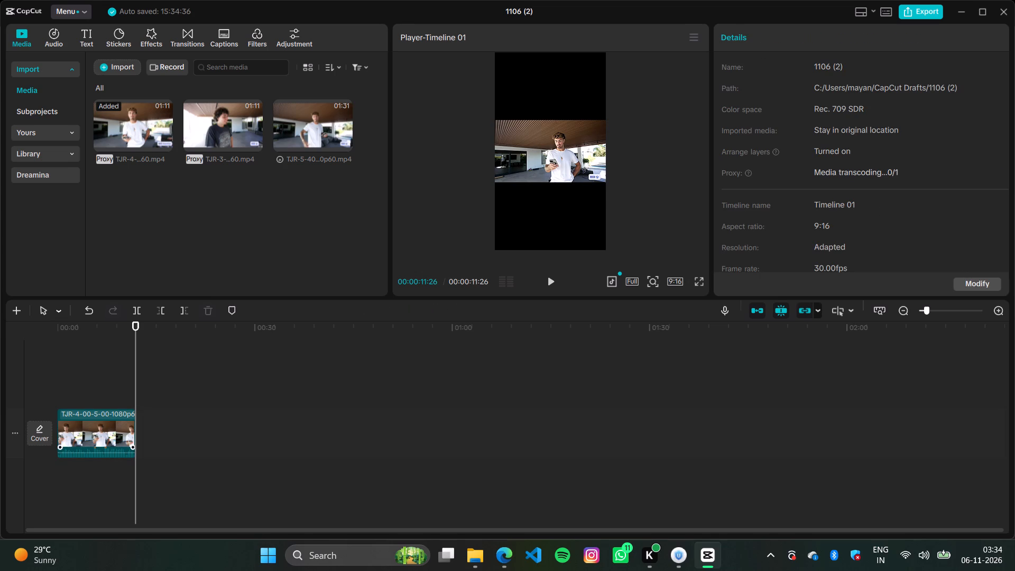
Generate English auto captions for the trimmed TJR-4 clip and play the first three seconds to check them.
click(75, 452)
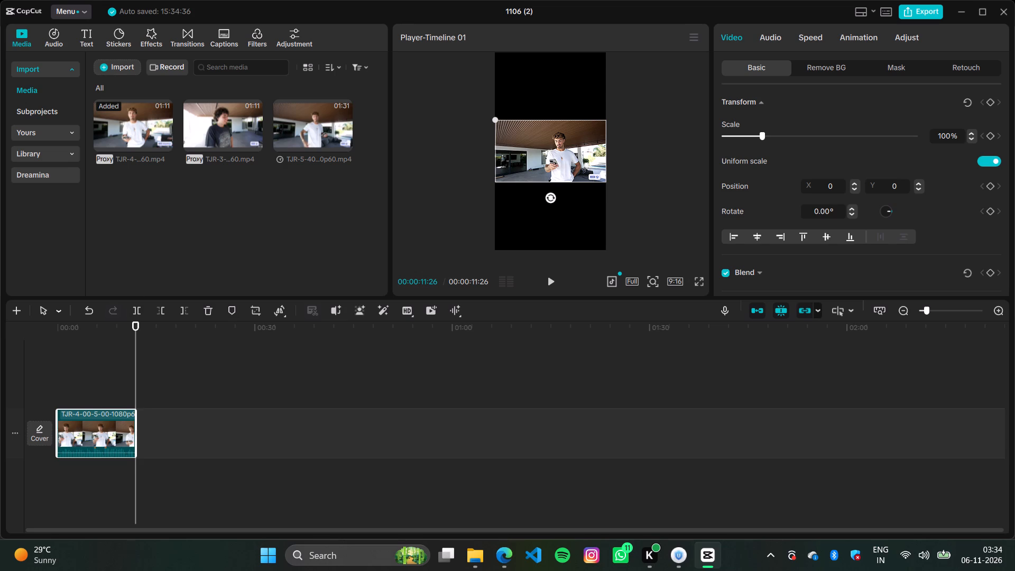
right_click(110, 426)
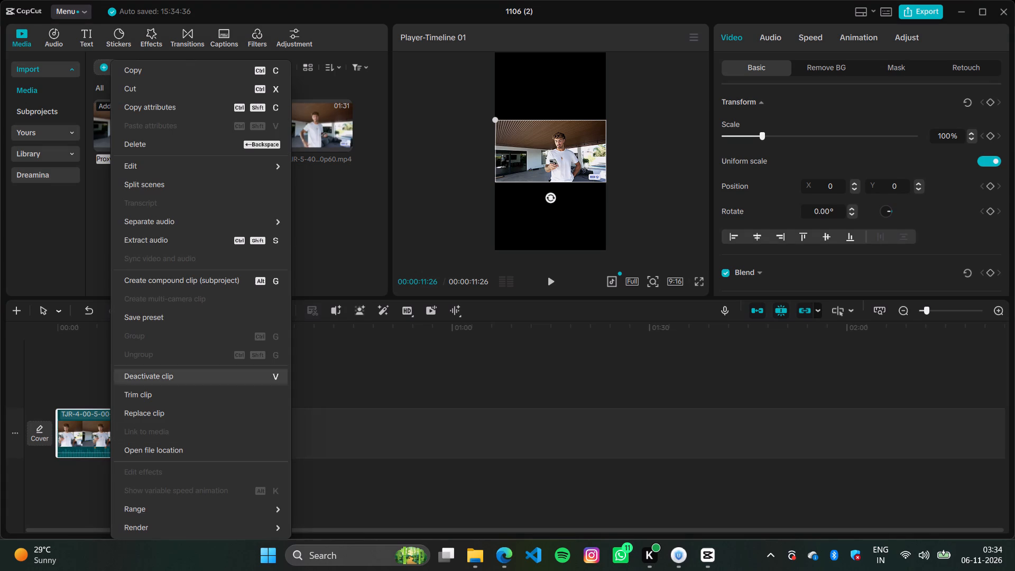
click(329, 395)
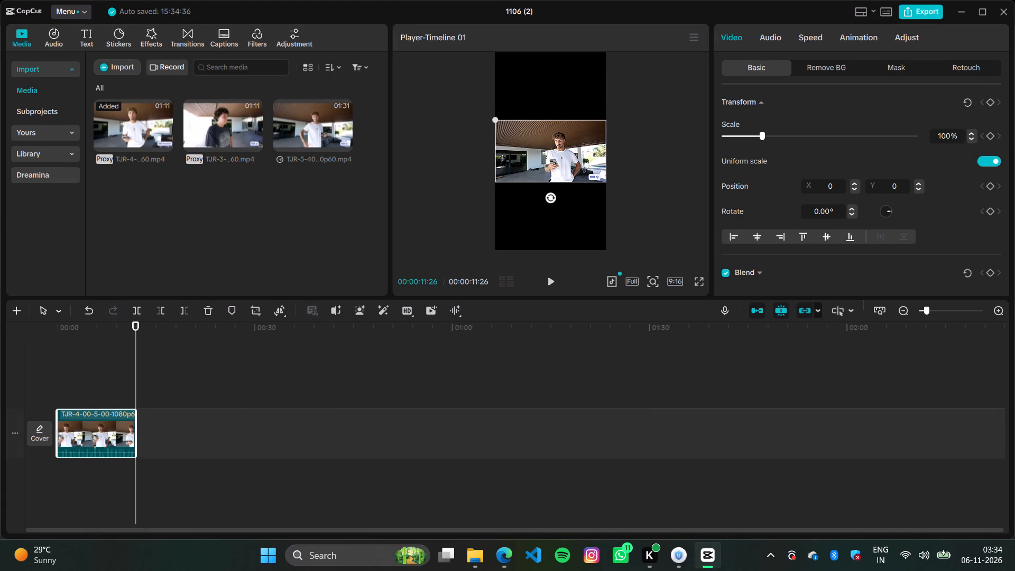
click(92, 37)
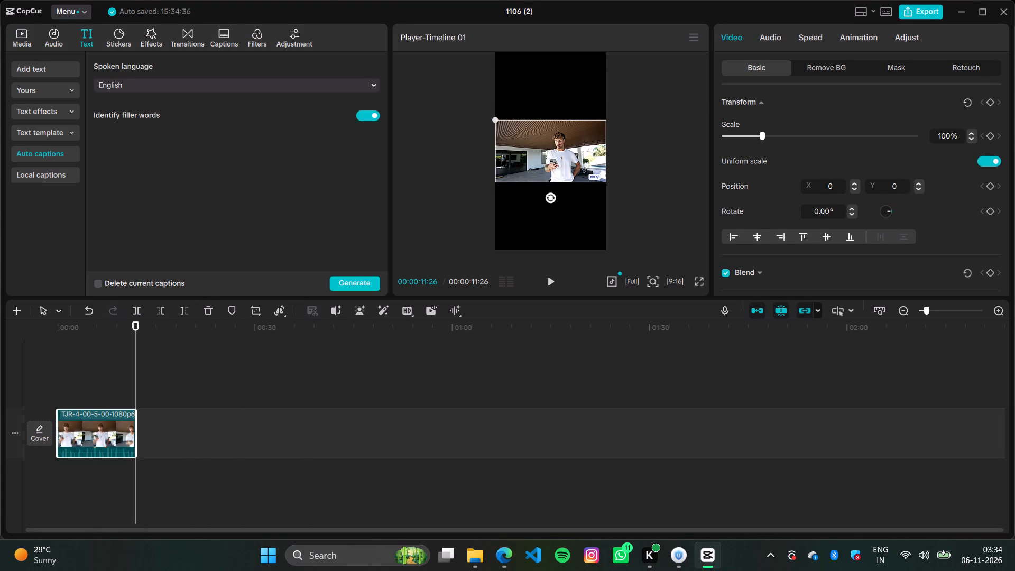
click(339, 283)
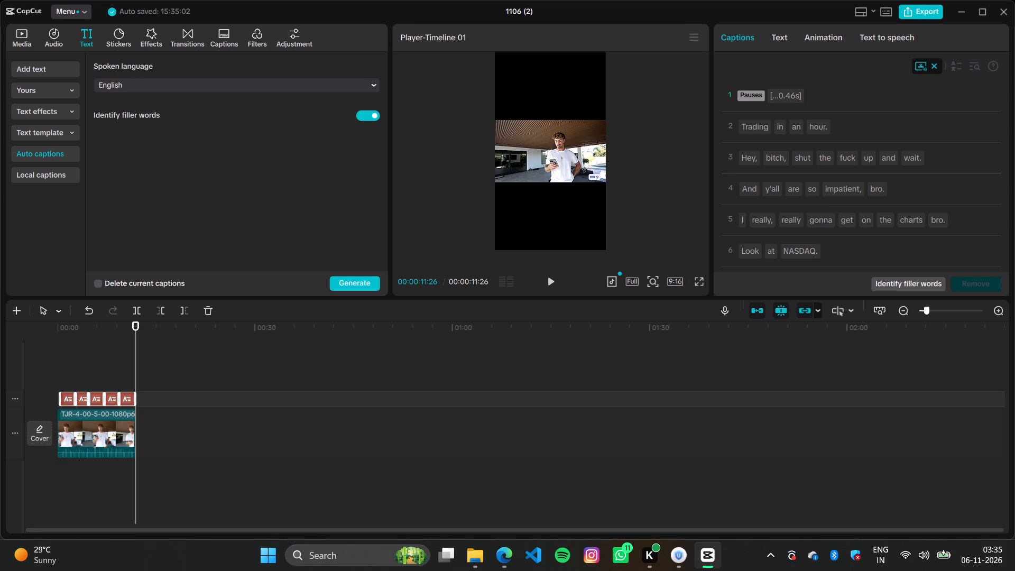
drag(134, 364, 44, 381)
key(space)
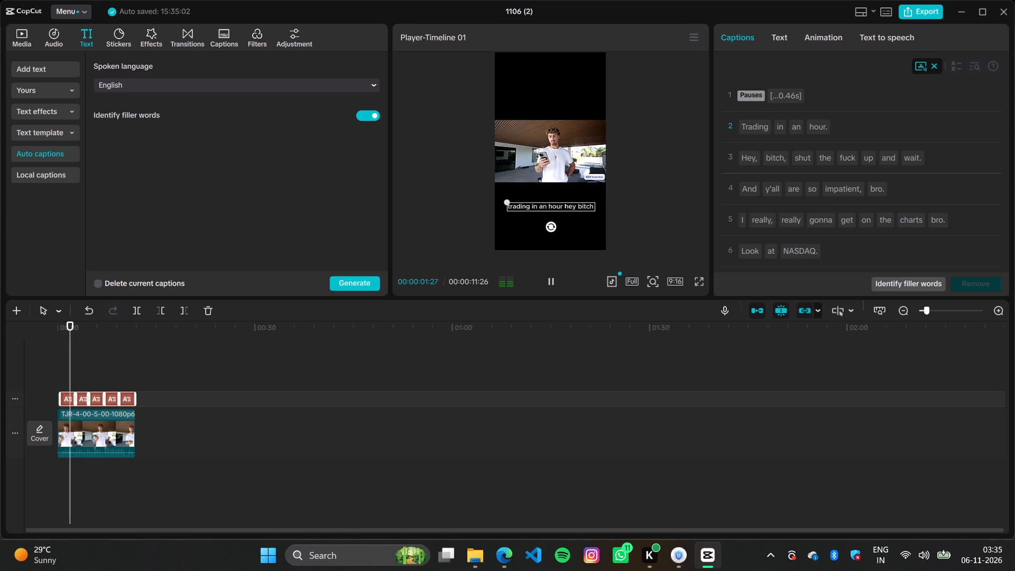
key(space)
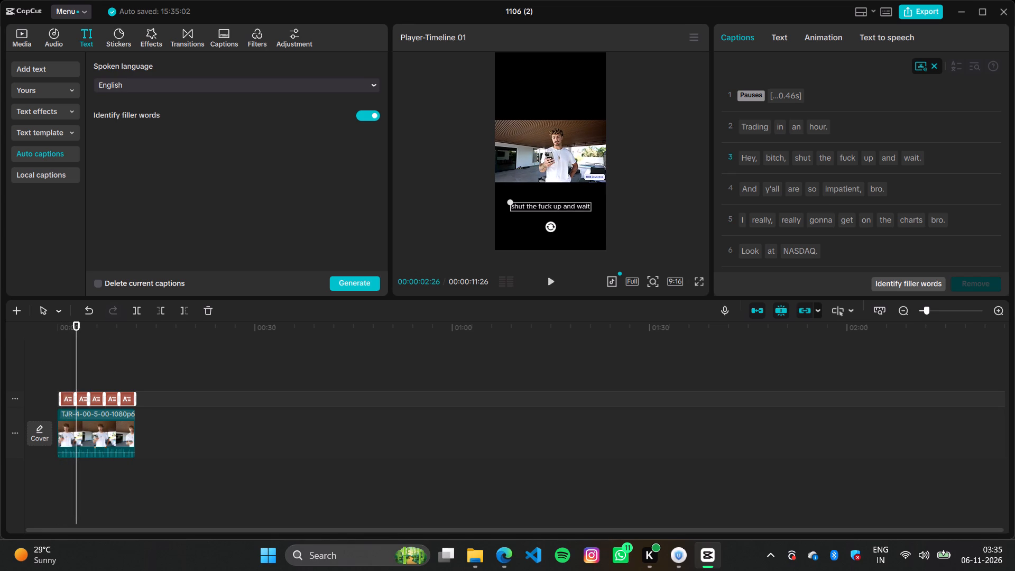
click(765, 38)
click(735, 41)
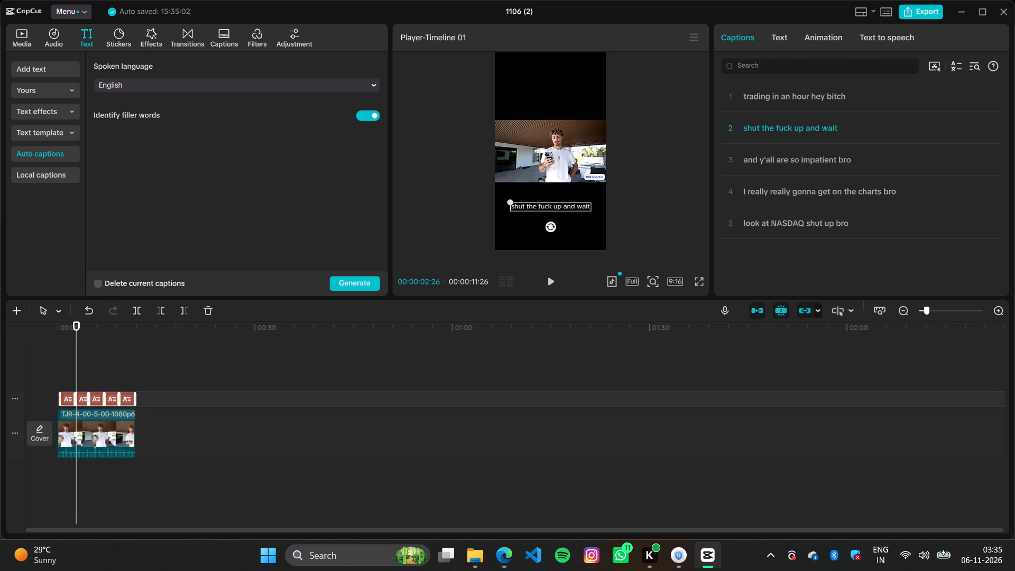
click(771, 100)
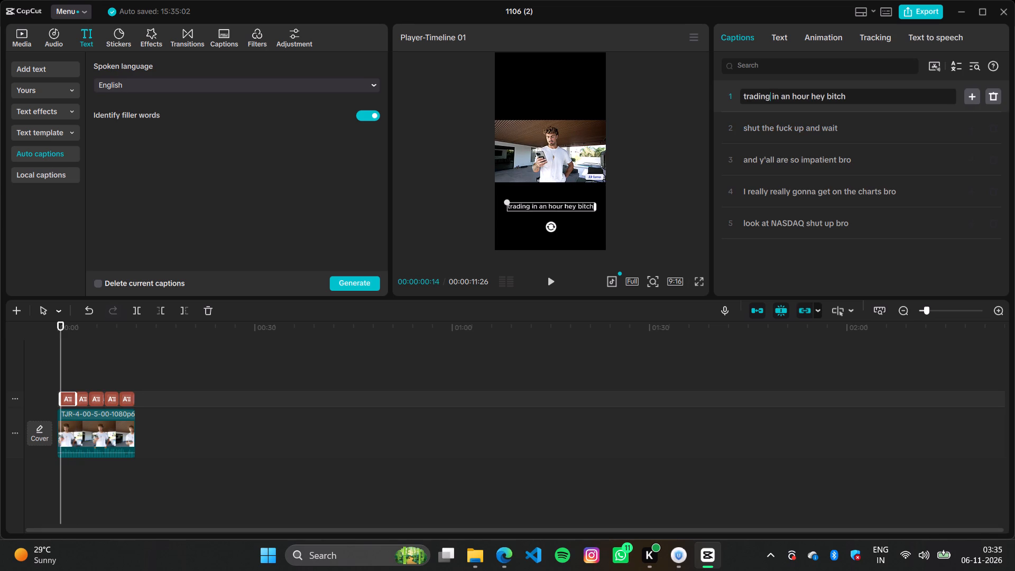
drag(862, 94, 713, 103)
drag(745, 96, 885, 95)
click(874, 94)
drag(871, 94, 788, 95)
drag(788, 95, 739, 96)
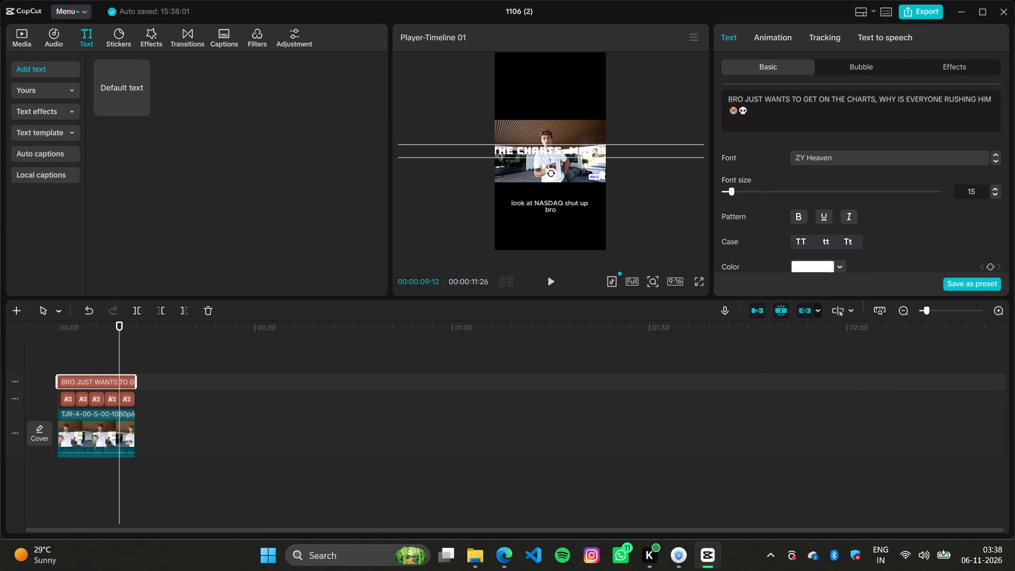
click(698, 278)
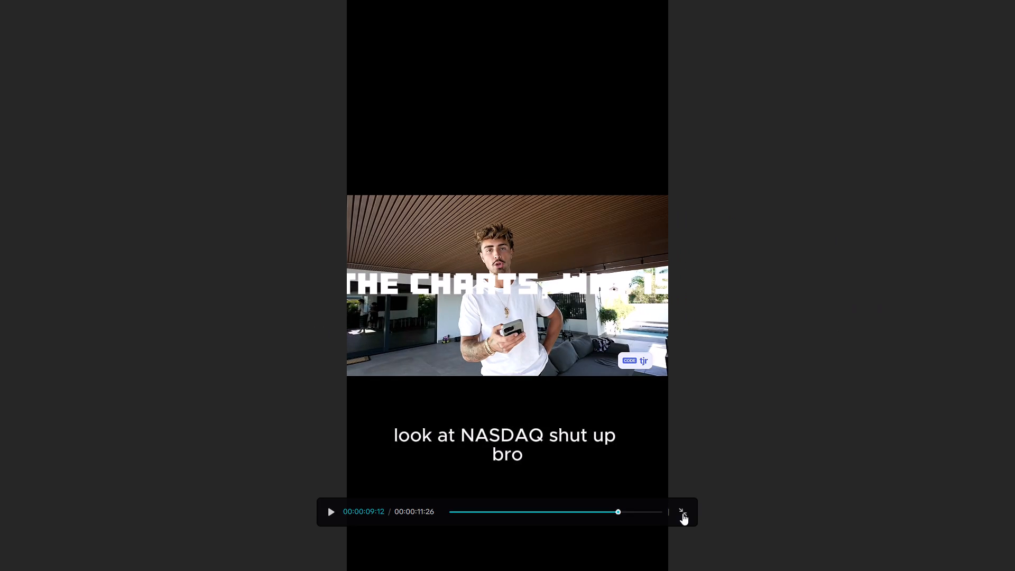
click(682, 513)
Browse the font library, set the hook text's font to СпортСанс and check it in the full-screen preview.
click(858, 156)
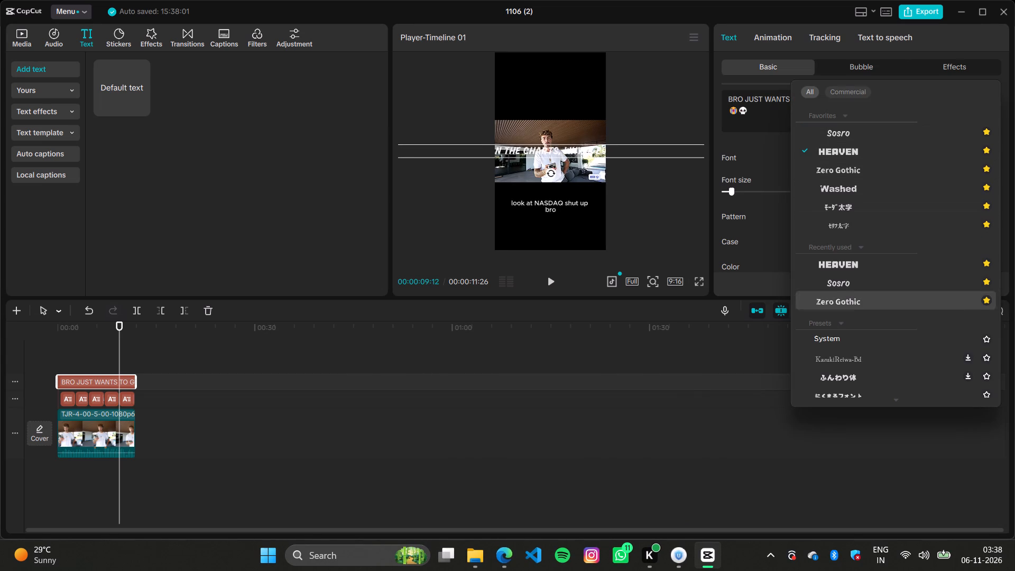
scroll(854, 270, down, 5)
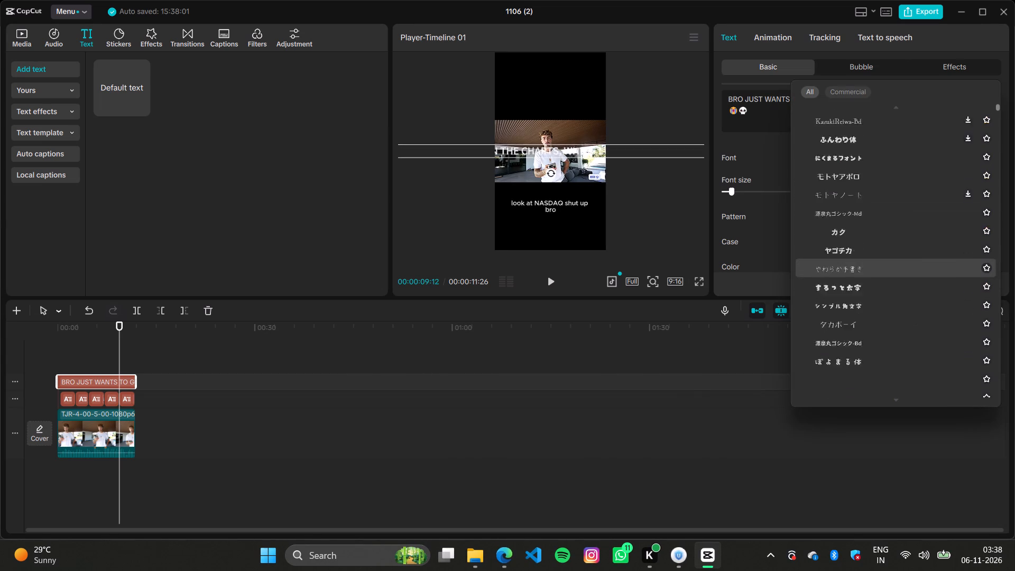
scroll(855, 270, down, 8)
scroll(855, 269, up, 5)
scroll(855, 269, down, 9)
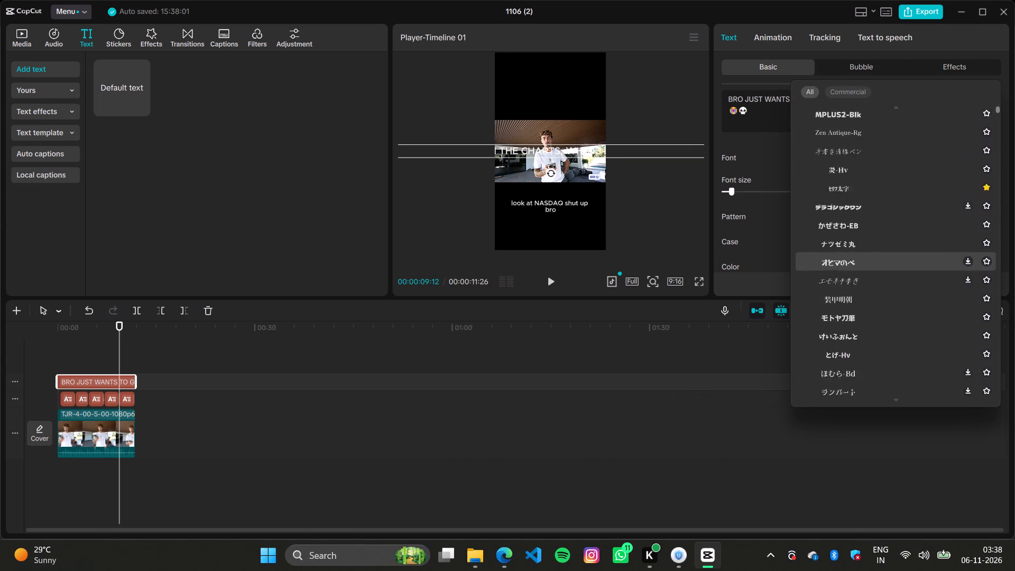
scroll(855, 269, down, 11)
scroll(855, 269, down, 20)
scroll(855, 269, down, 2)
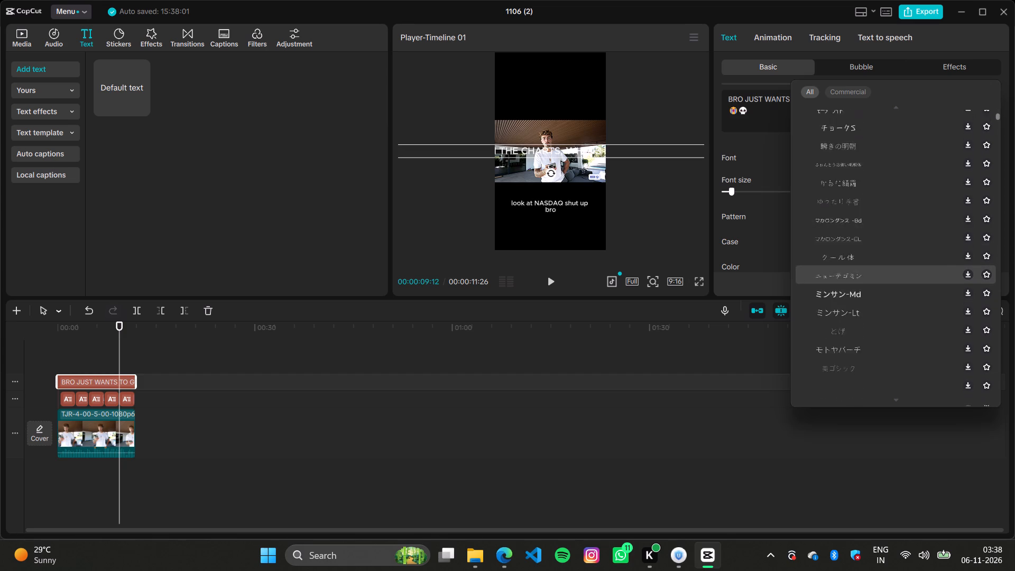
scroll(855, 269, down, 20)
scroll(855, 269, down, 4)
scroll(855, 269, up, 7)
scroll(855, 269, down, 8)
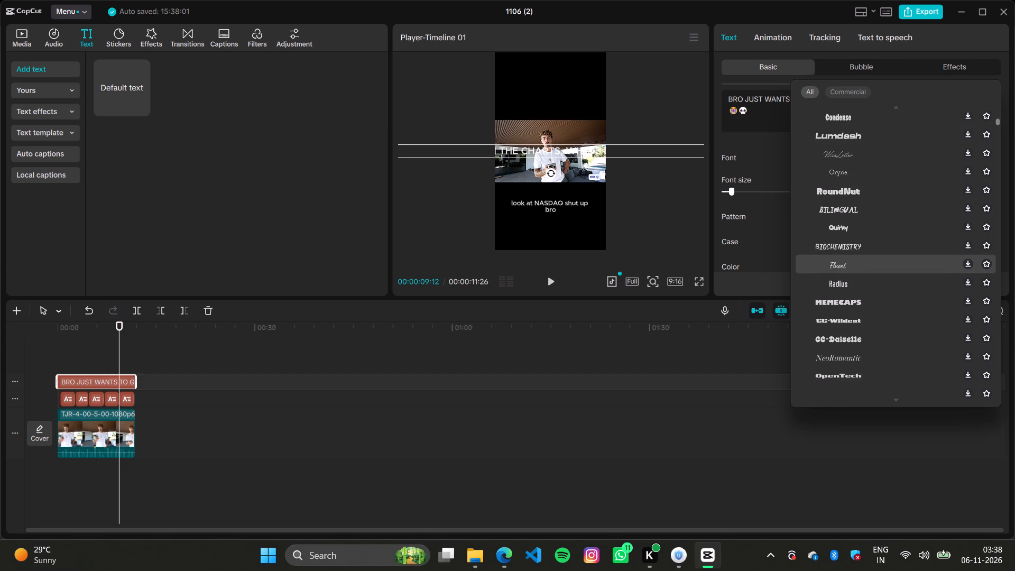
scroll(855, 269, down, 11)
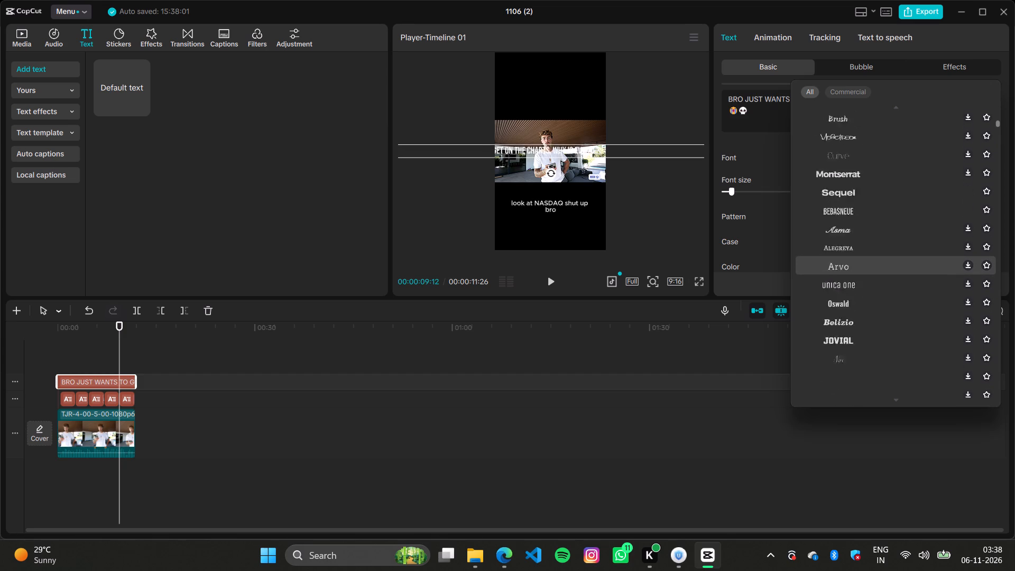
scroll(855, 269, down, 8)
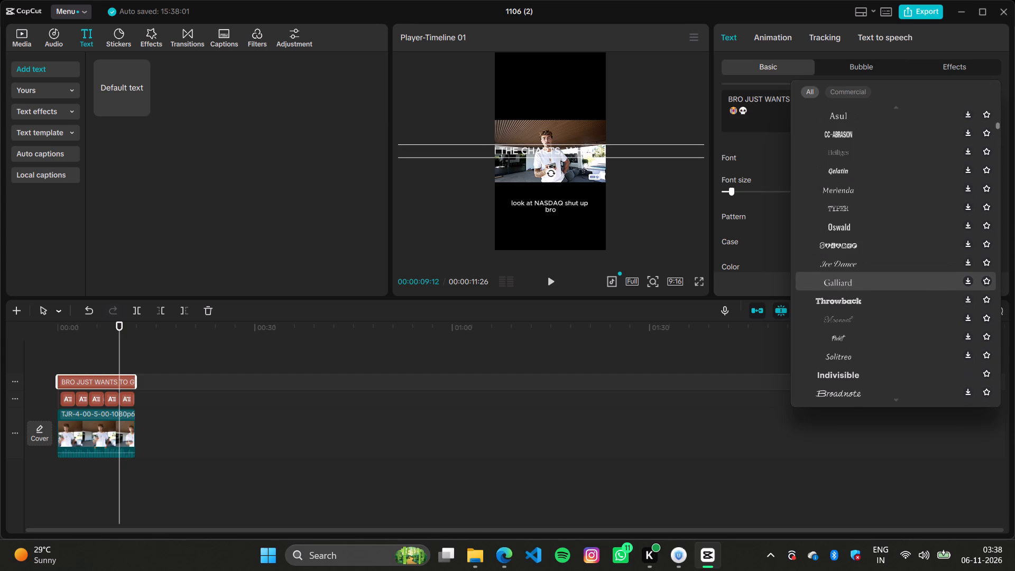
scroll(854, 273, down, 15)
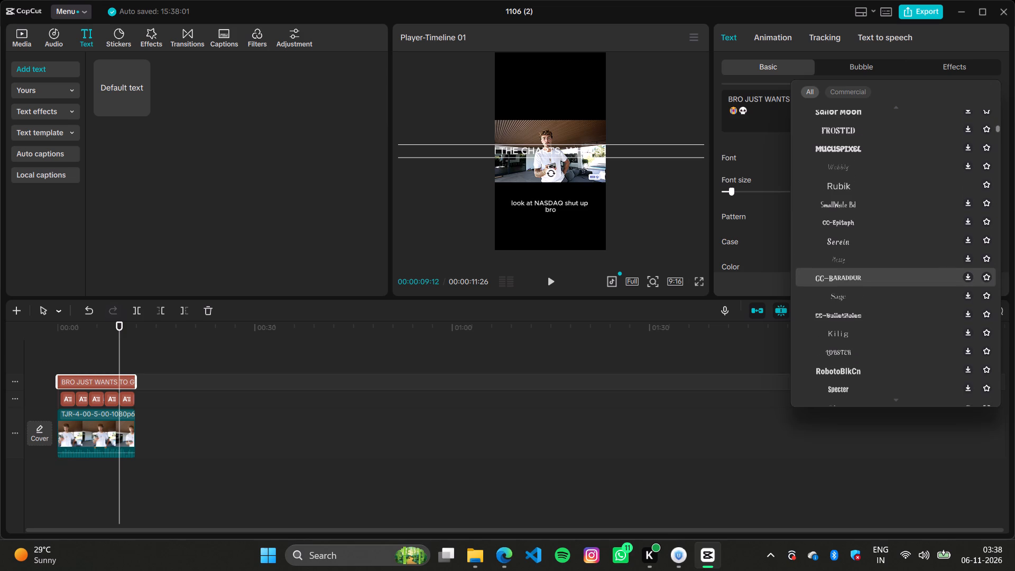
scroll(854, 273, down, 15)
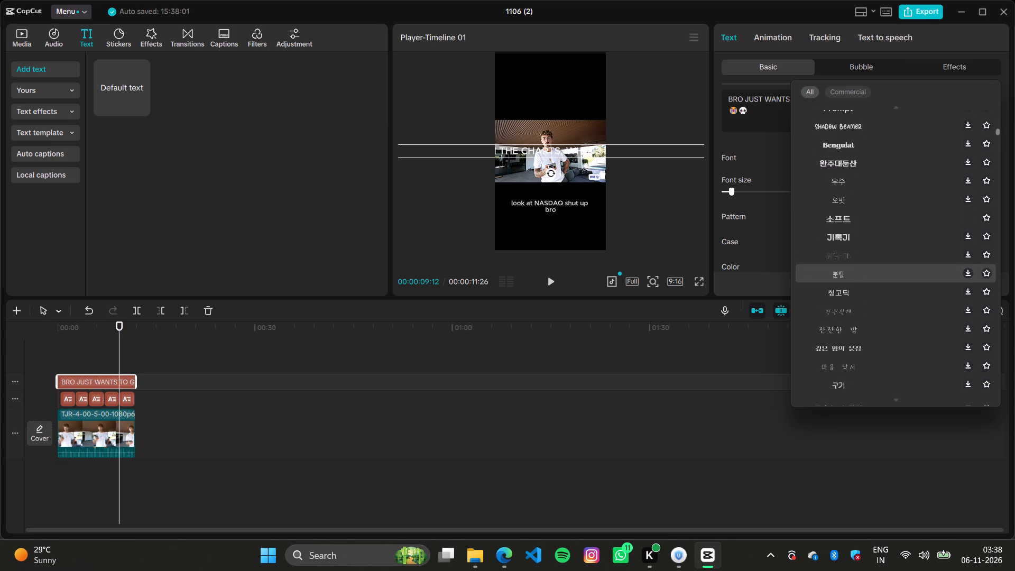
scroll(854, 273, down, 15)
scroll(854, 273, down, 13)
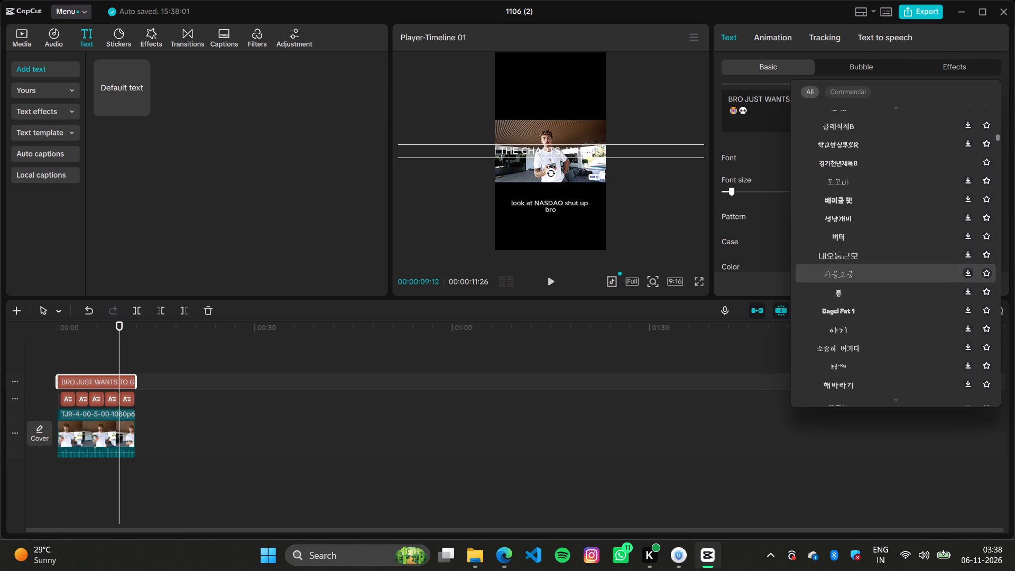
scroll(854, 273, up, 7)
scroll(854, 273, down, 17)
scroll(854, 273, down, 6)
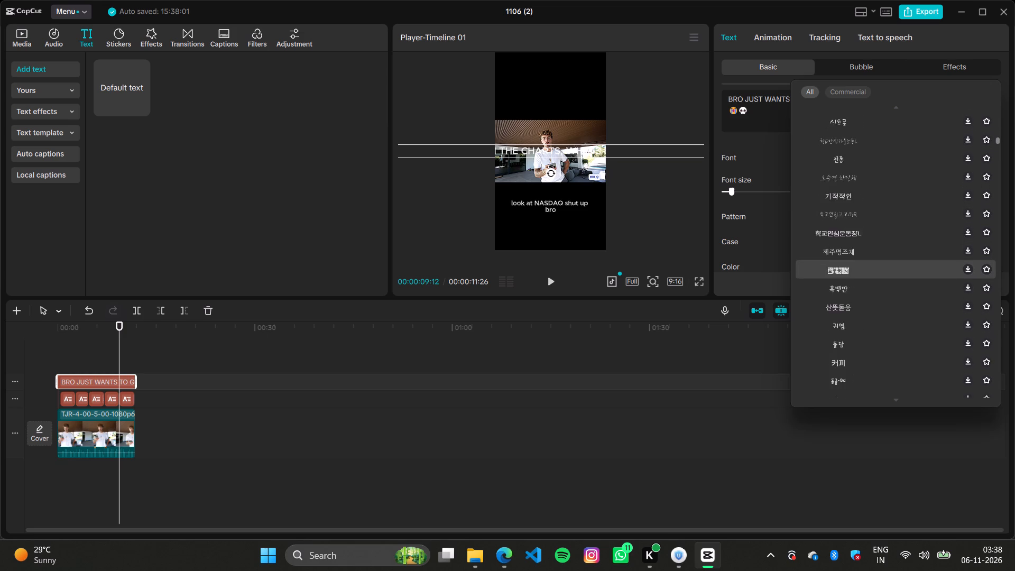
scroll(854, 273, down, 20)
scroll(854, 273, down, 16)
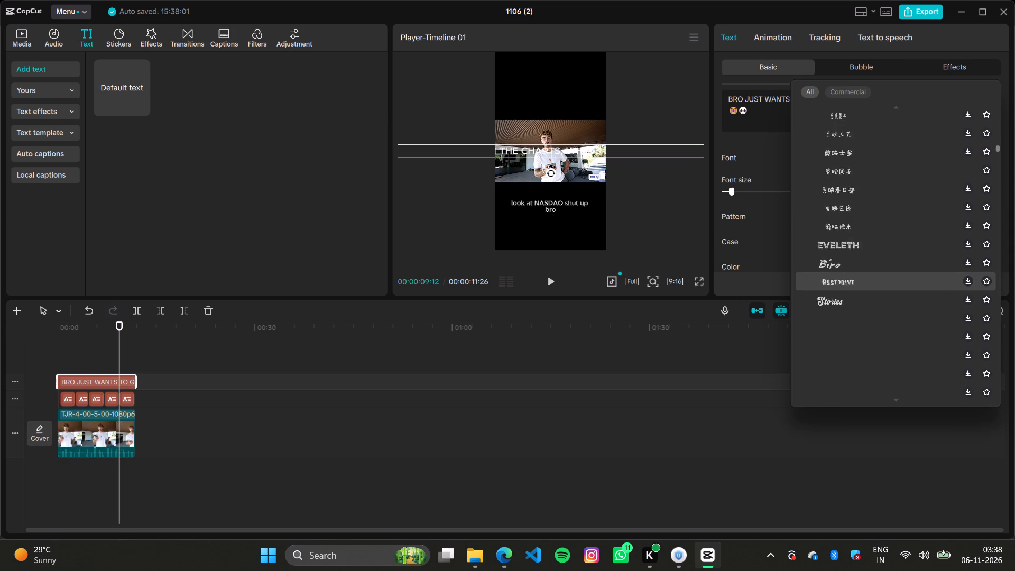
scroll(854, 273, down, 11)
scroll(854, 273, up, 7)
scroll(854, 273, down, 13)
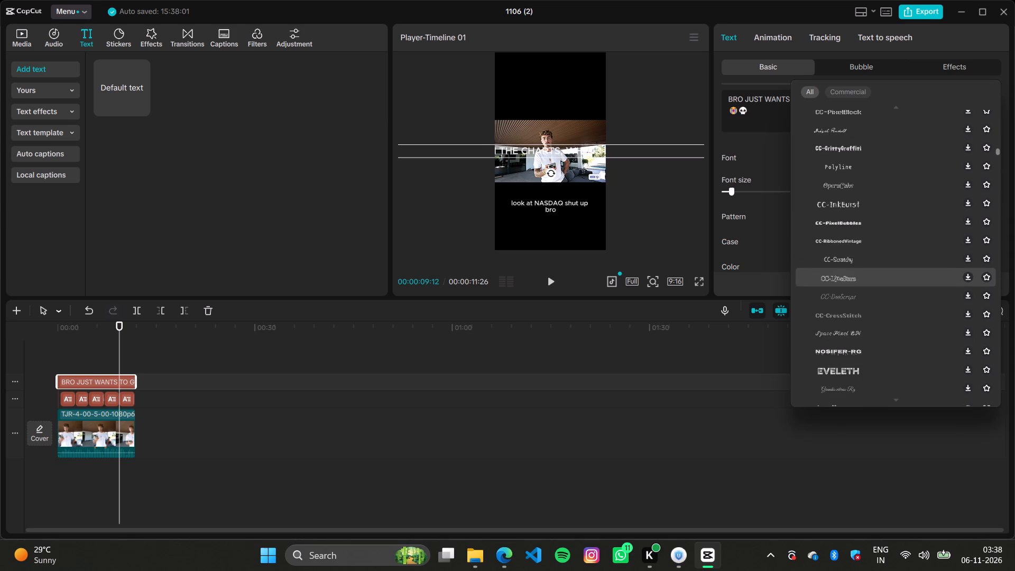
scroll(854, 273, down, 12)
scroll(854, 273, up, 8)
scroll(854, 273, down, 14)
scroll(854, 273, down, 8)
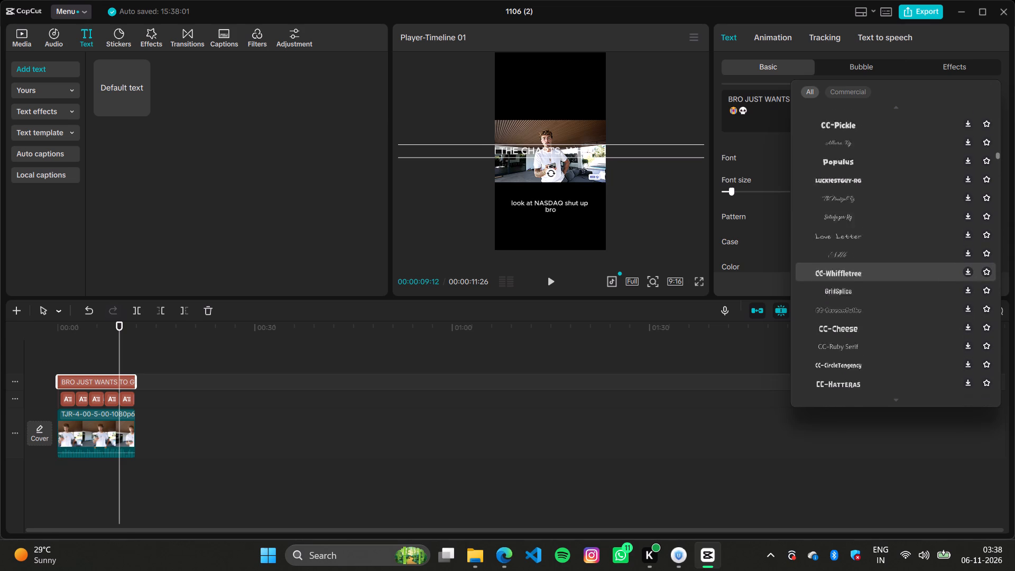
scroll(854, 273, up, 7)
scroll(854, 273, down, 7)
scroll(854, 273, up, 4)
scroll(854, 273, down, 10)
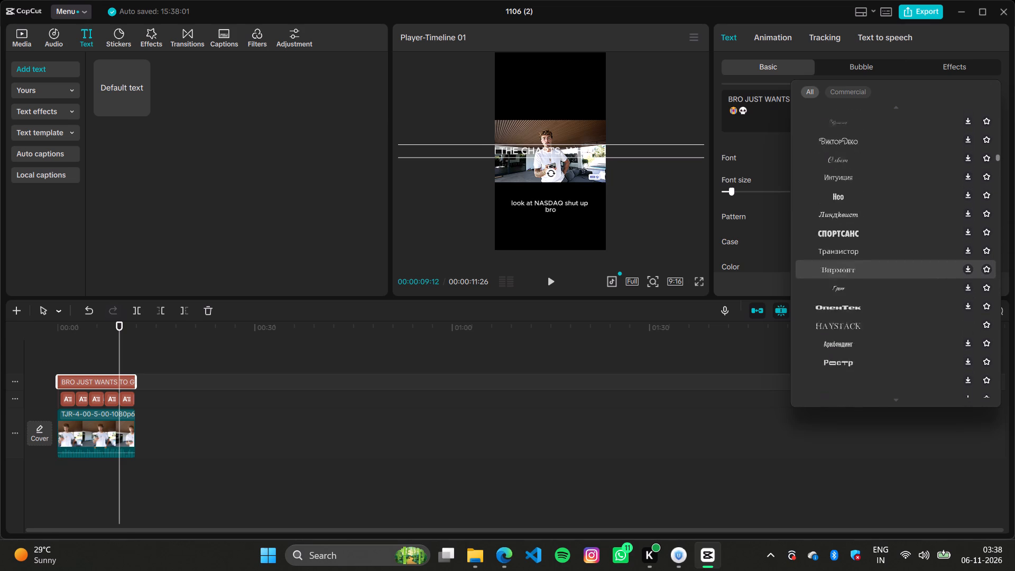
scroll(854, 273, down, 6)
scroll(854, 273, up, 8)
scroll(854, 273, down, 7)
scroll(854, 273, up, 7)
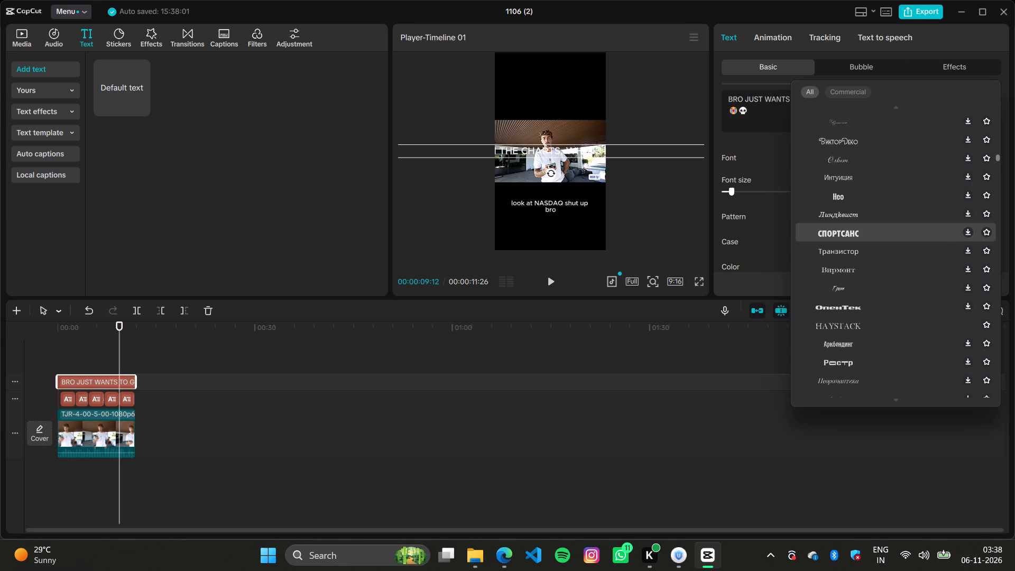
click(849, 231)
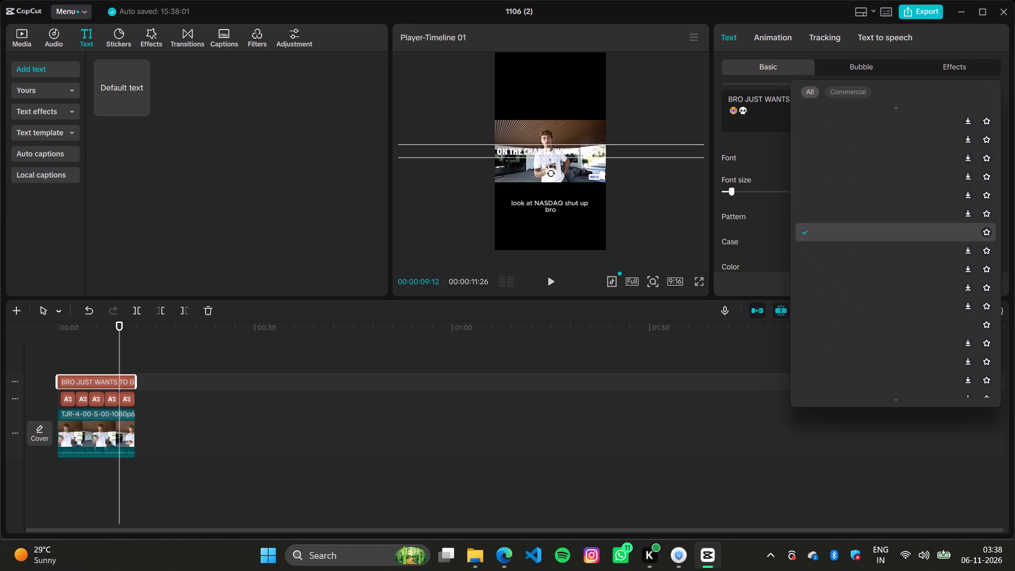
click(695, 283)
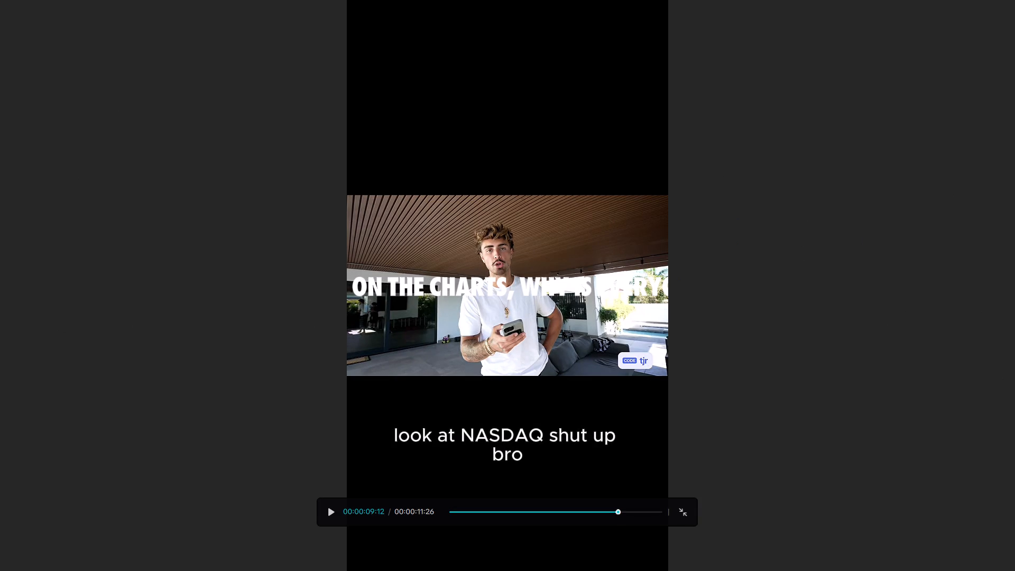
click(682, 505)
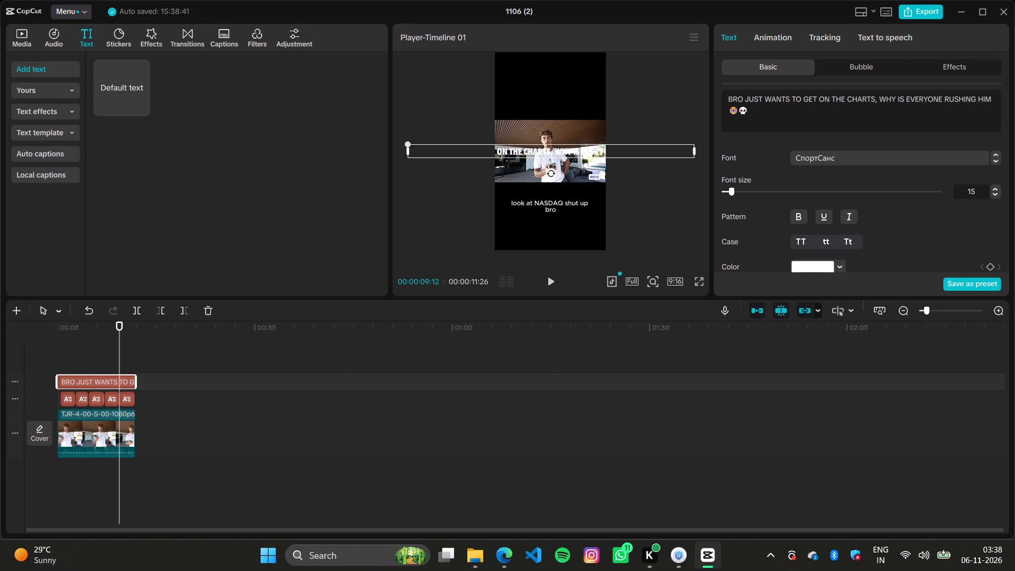
Add the СпортСанс font to the favourites.
click(837, 154)
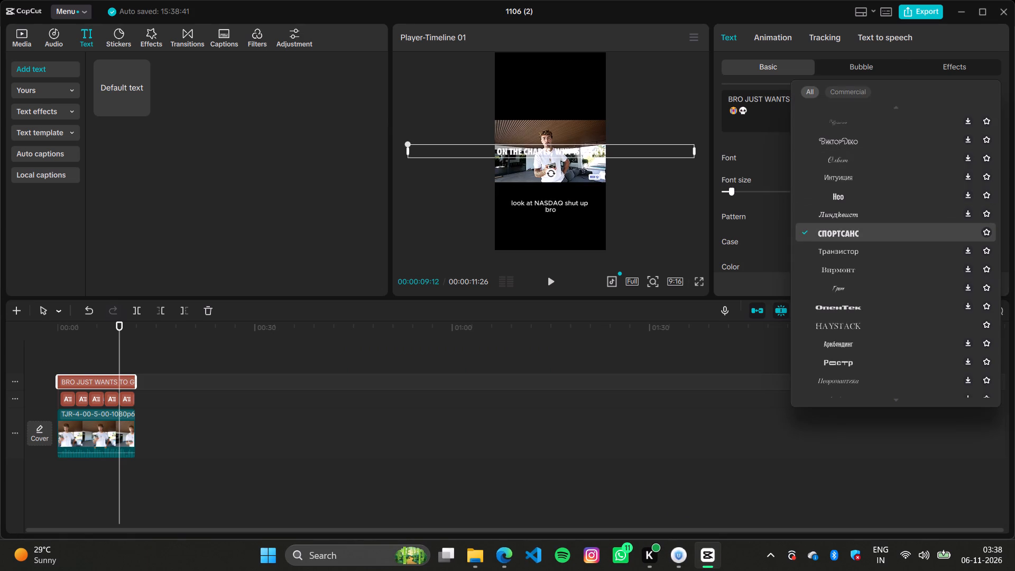
click(986, 231)
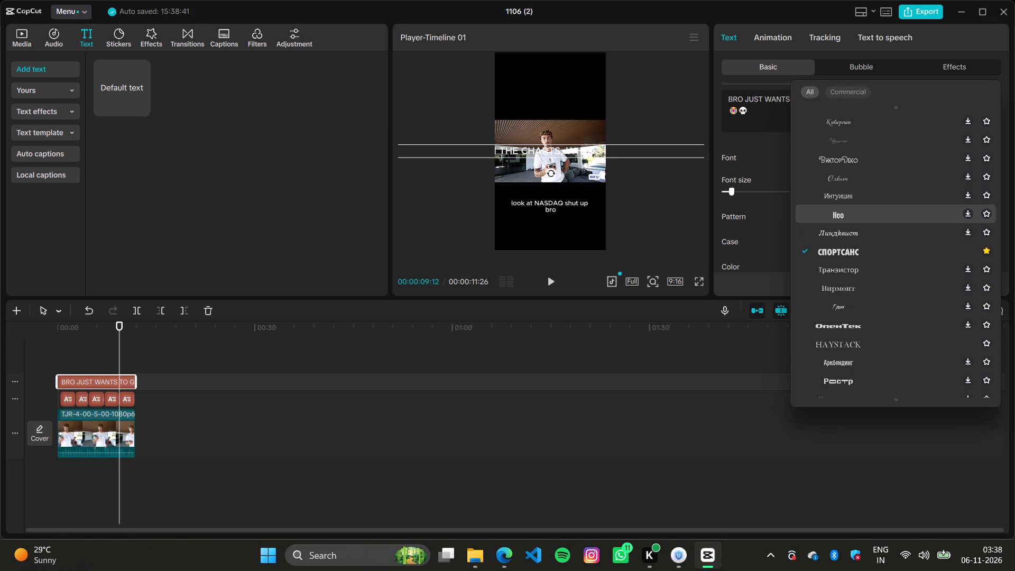
Add the Сегмент font to the favourites, leaving Субтитры out, and apply Сегмент to the hook text.
scroll(854, 340, down, 15)
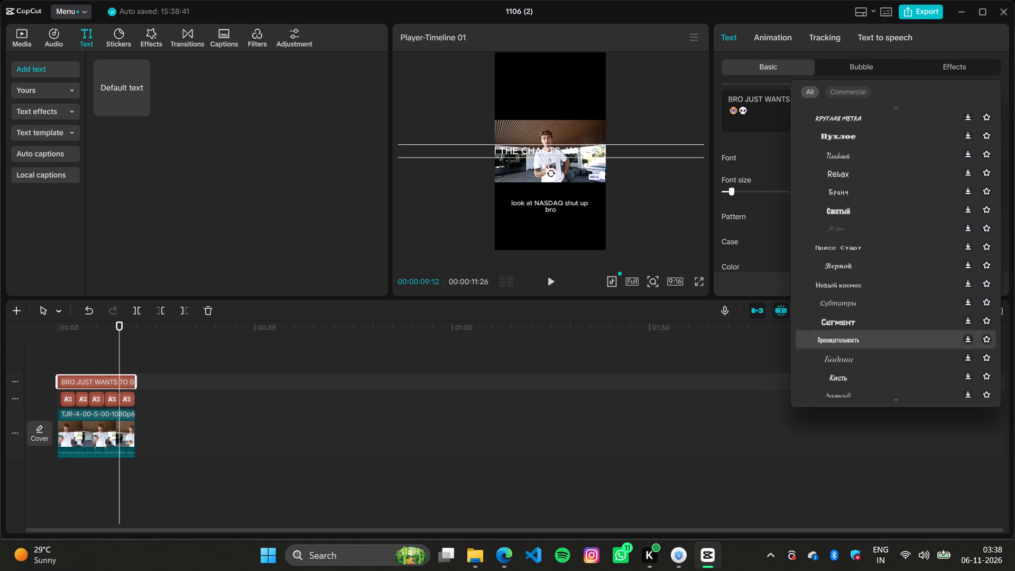
click(981, 320)
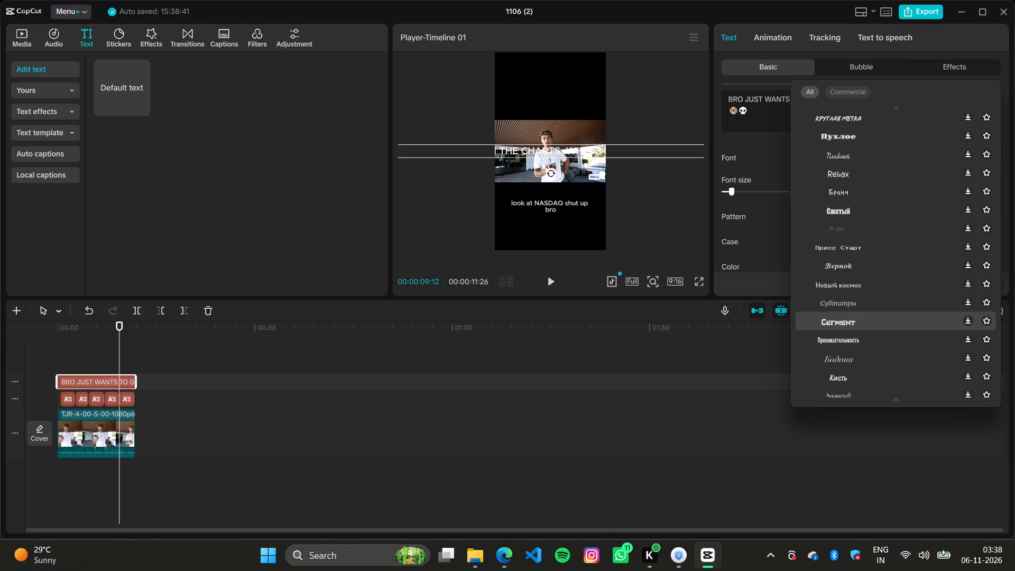
click(986, 319)
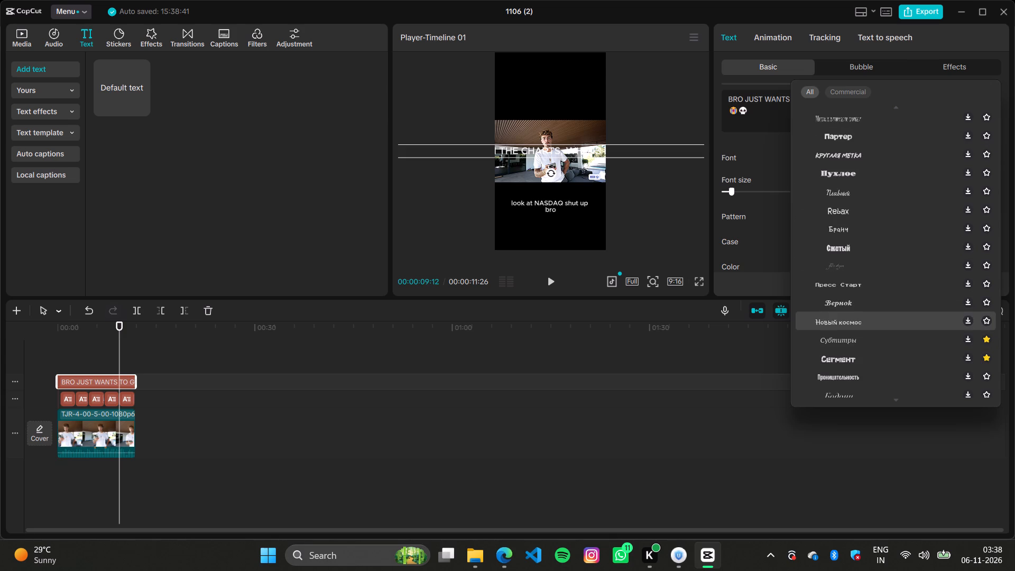
click(986, 341)
click(964, 341)
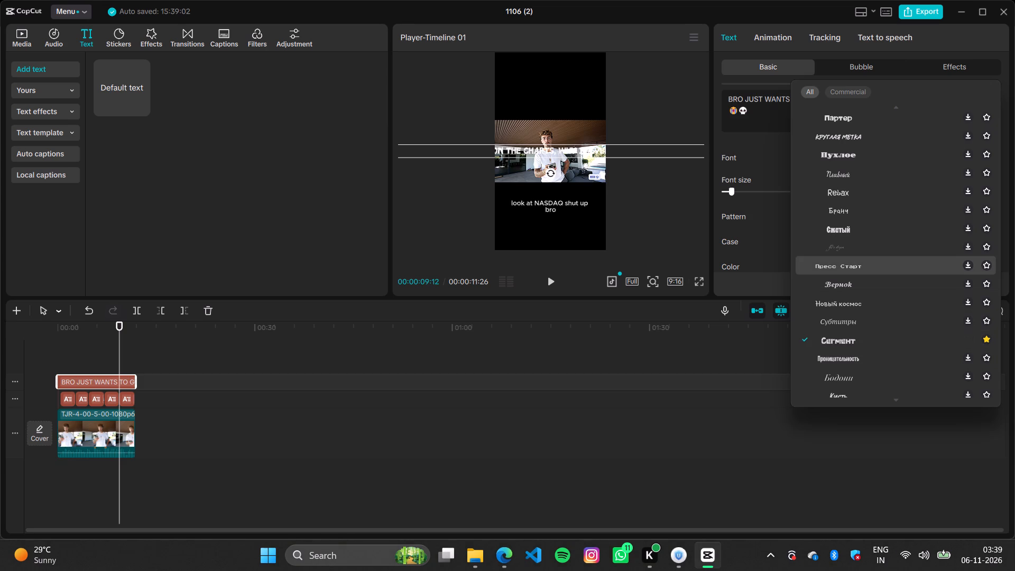
Set the hook text's font to Cromulent, add that font to the favourites and check it in the full-screen preview.
scroll(898, 264, down, 20)
scroll(898, 264, down, 7)
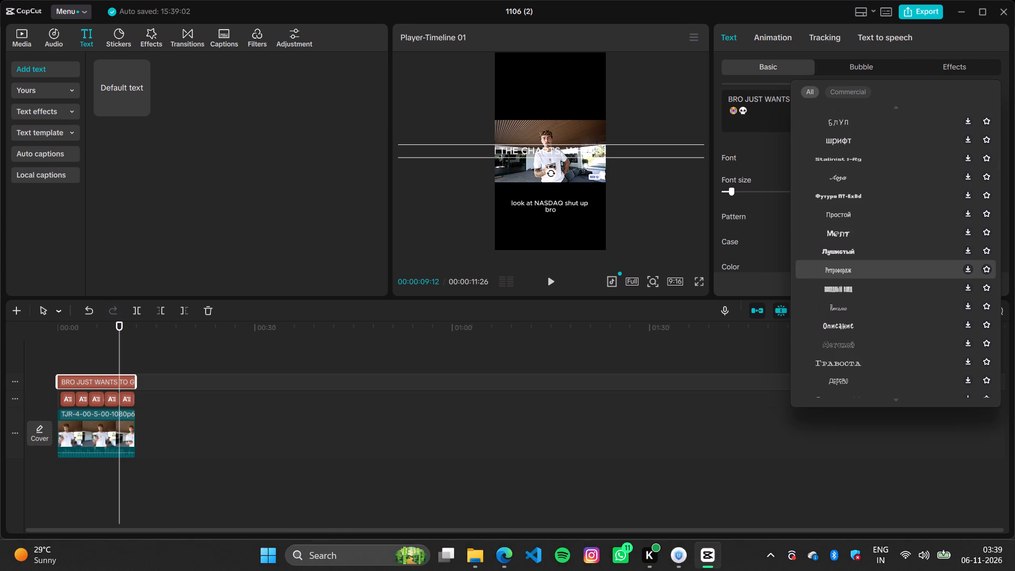
scroll(883, 281, down, 8)
scroll(883, 282, down, 13)
scroll(883, 282, up, 7)
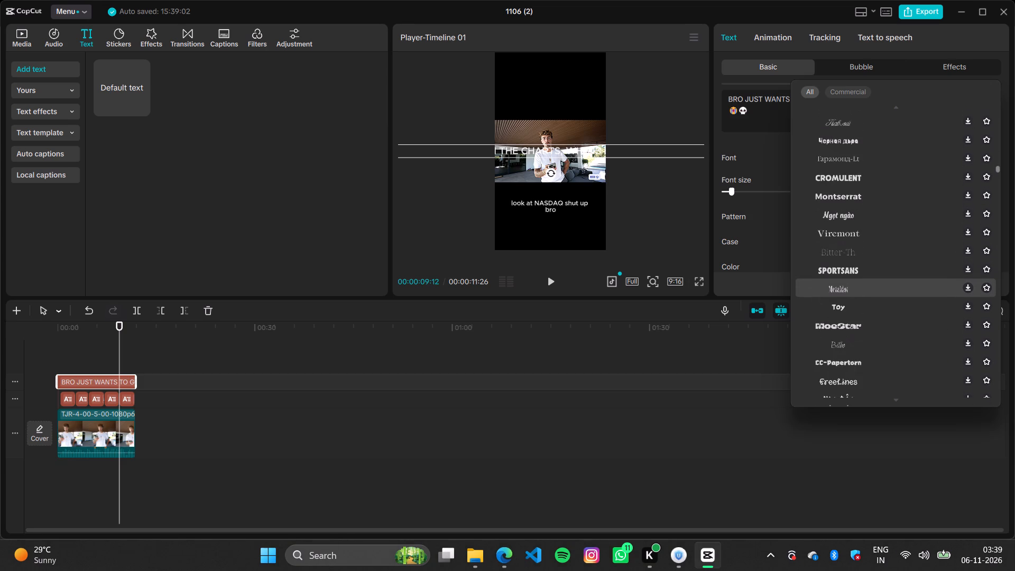
click(966, 176)
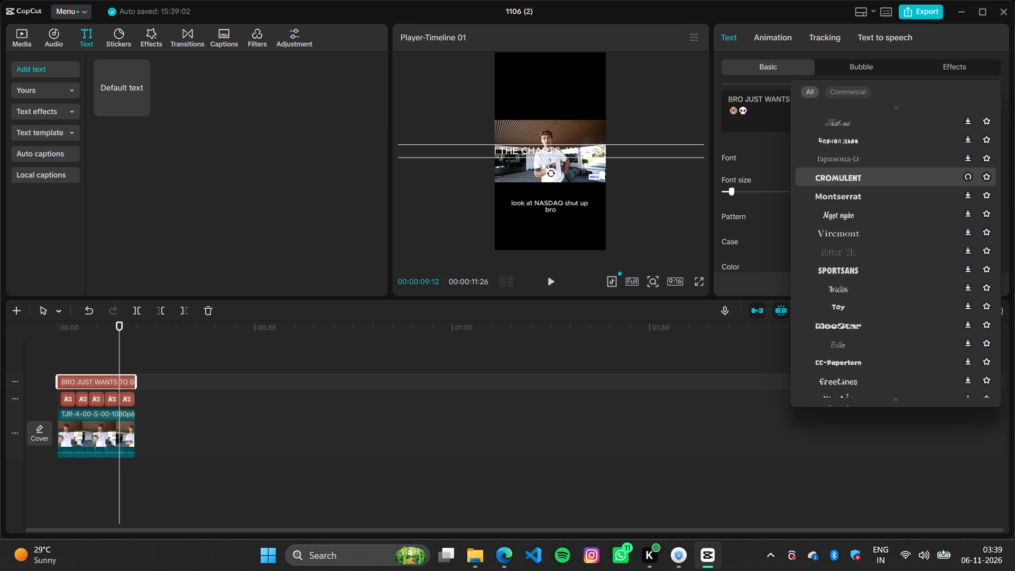
click(985, 178)
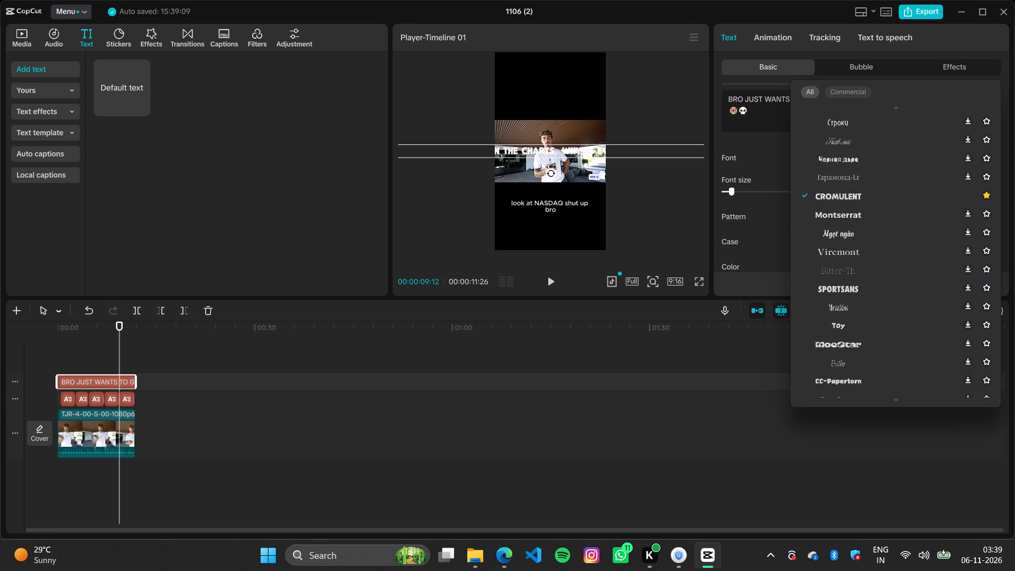
click(696, 285)
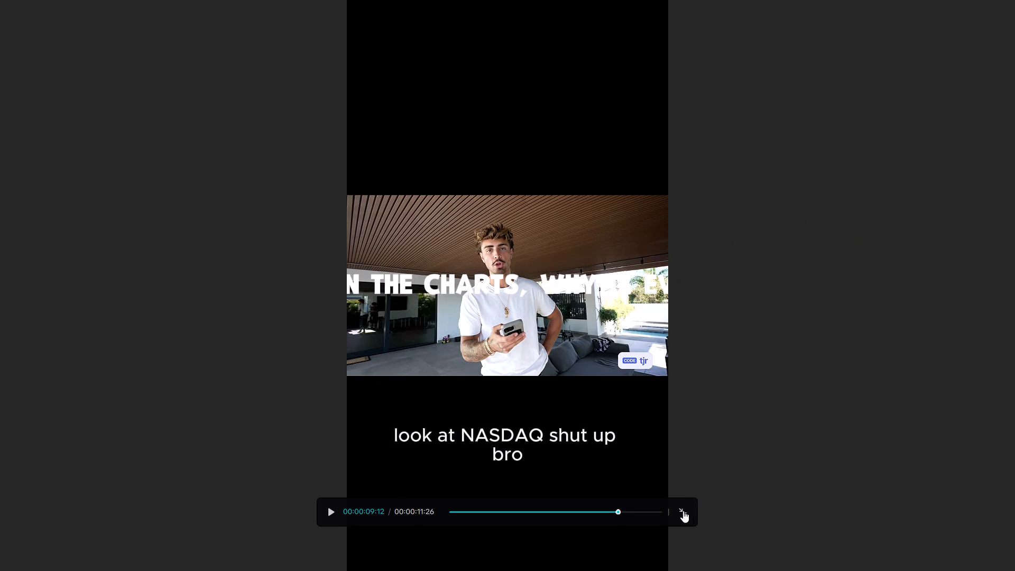
click(683, 511)
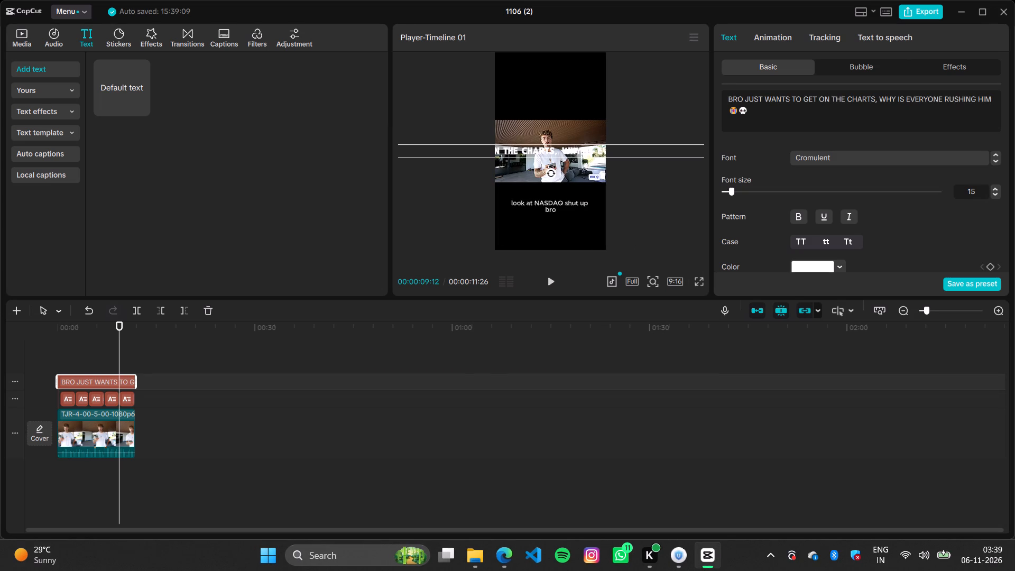
Break the hook text into three lines after "GET" and "WHY IS", removing the trailing space on the first line.
click(818, 98)
key(Return)
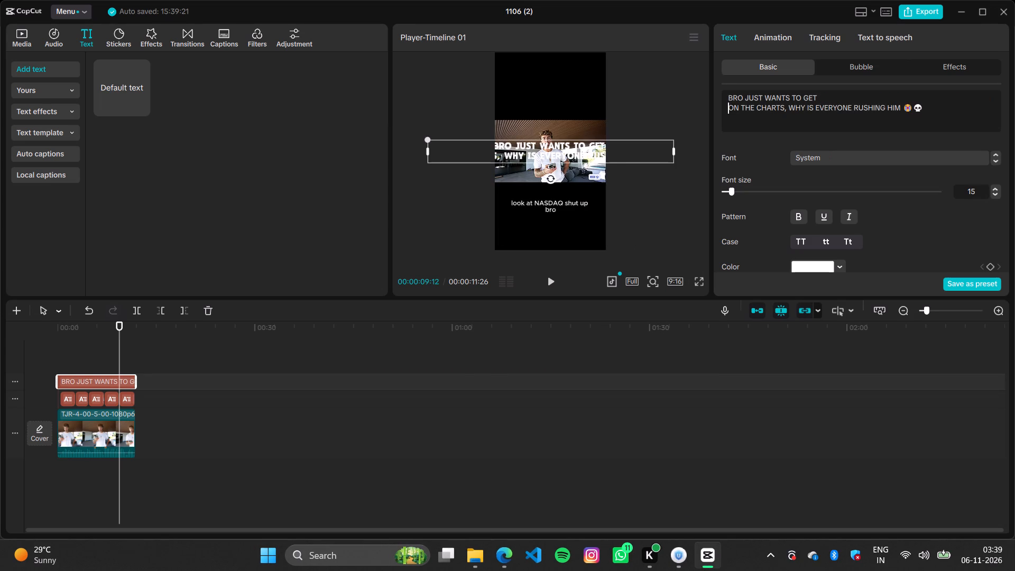
click(814, 107)
key(Return)
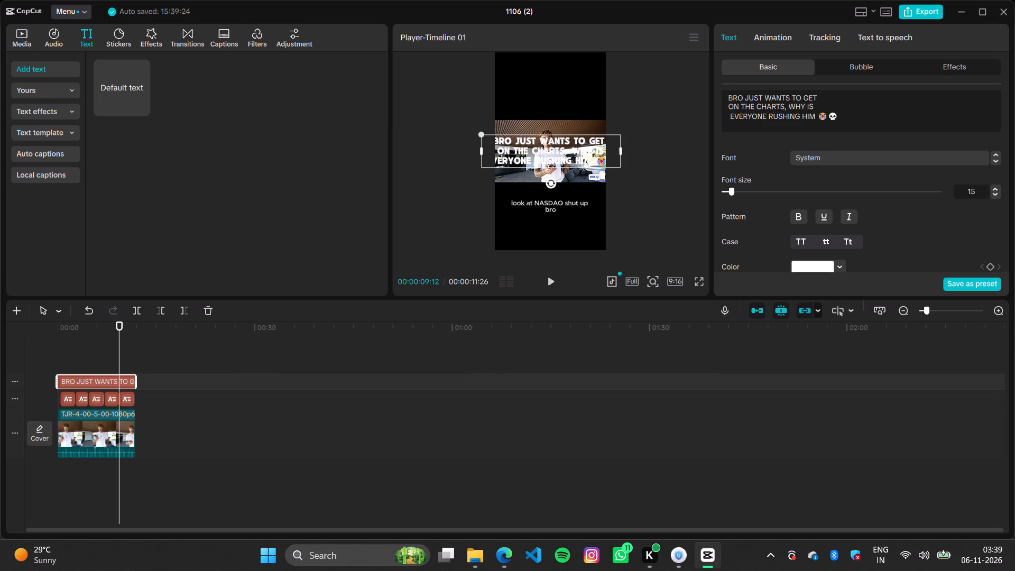
click(818, 99)
click(822, 94)
key(BackSpace)
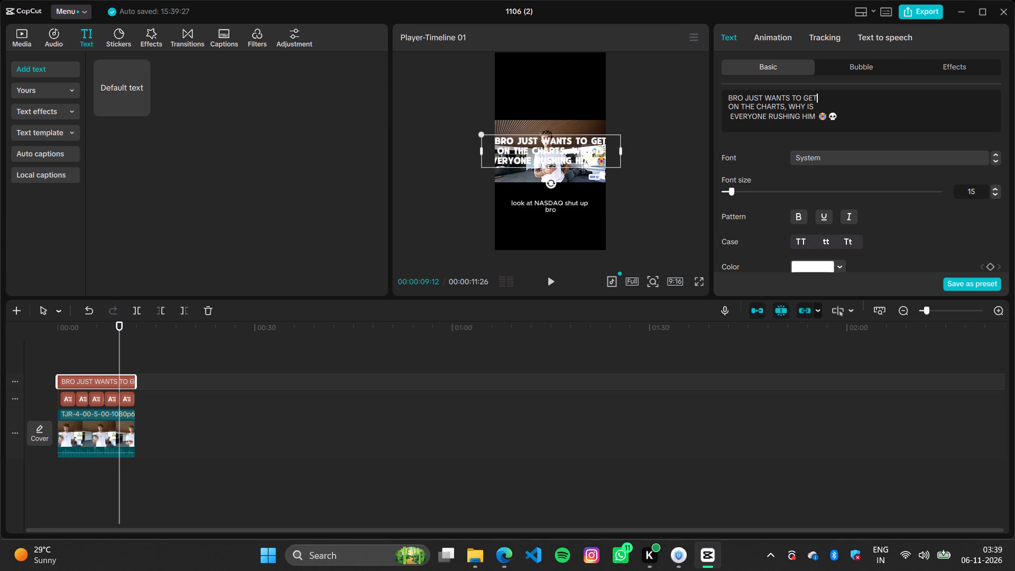
Scale the hook text down to about 63% and move it up to the video's upper edge, at about Y 687.
drag(479, 134, 527, 139)
drag(535, 154, 536, 118)
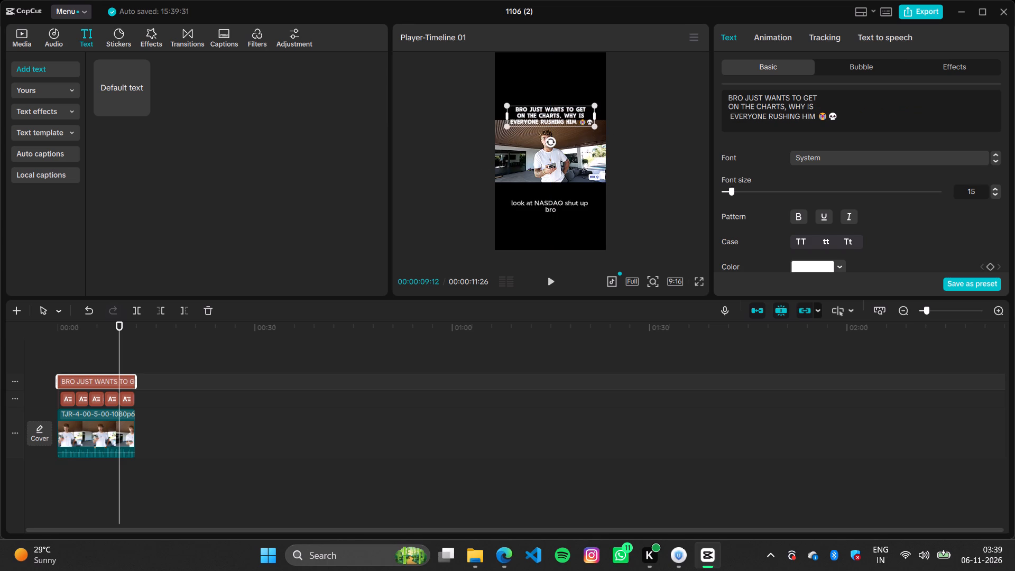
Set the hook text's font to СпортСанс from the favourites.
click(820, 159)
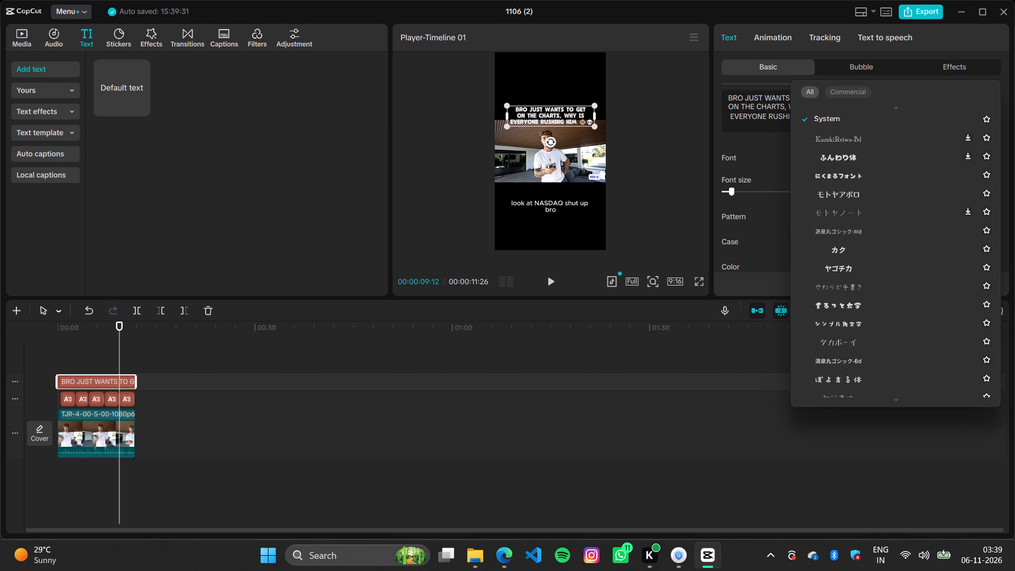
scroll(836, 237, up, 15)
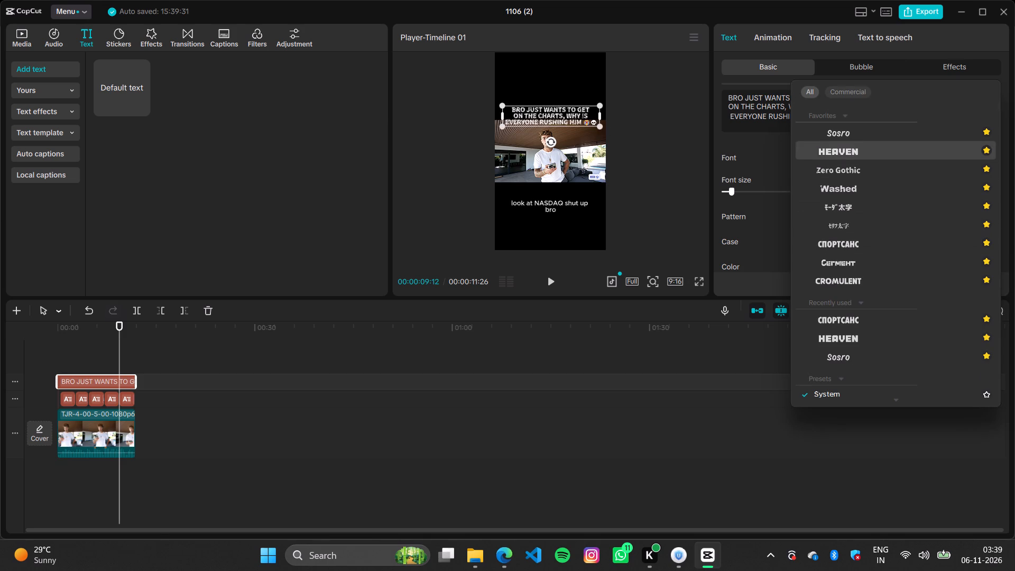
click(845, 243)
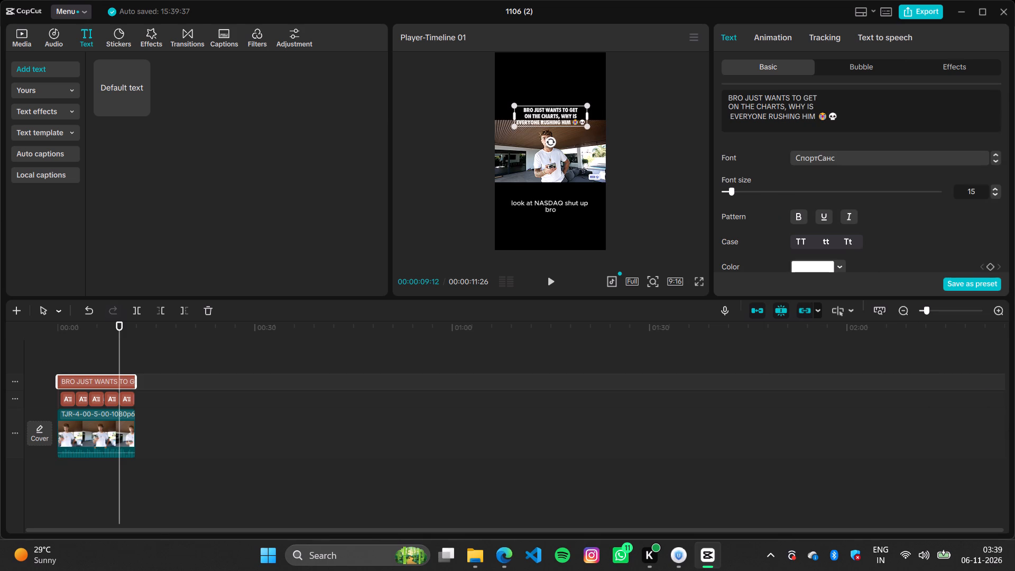
Change the hook text's colour to black (000000).
scroll(825, 219, down, 6)
scroll(834, 198, up, 4)
scroll(811, 198, down, 6)
scroll(810, 198, up, 2)
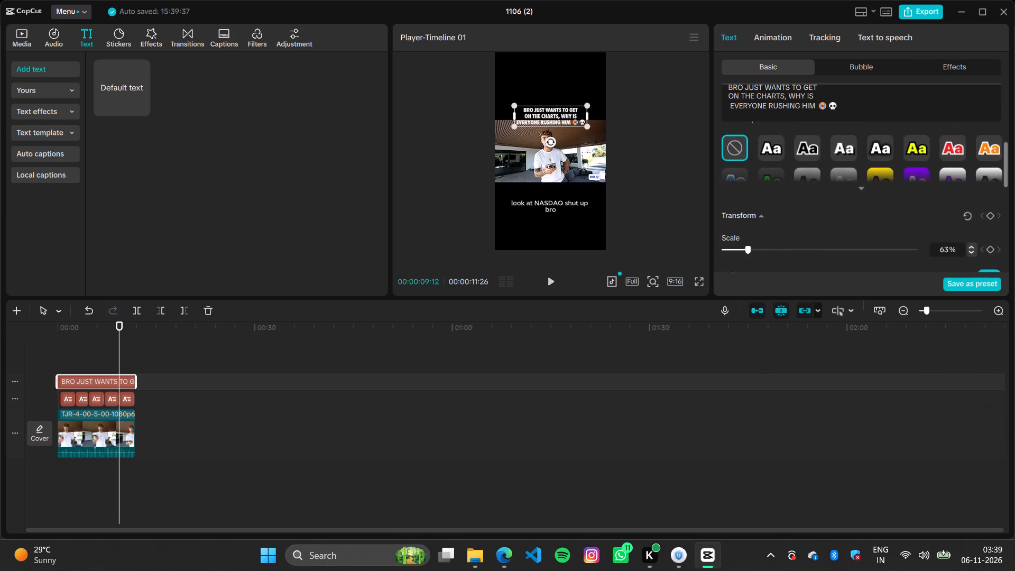
scroll(810, 198, up, 3)
click(839, 192)
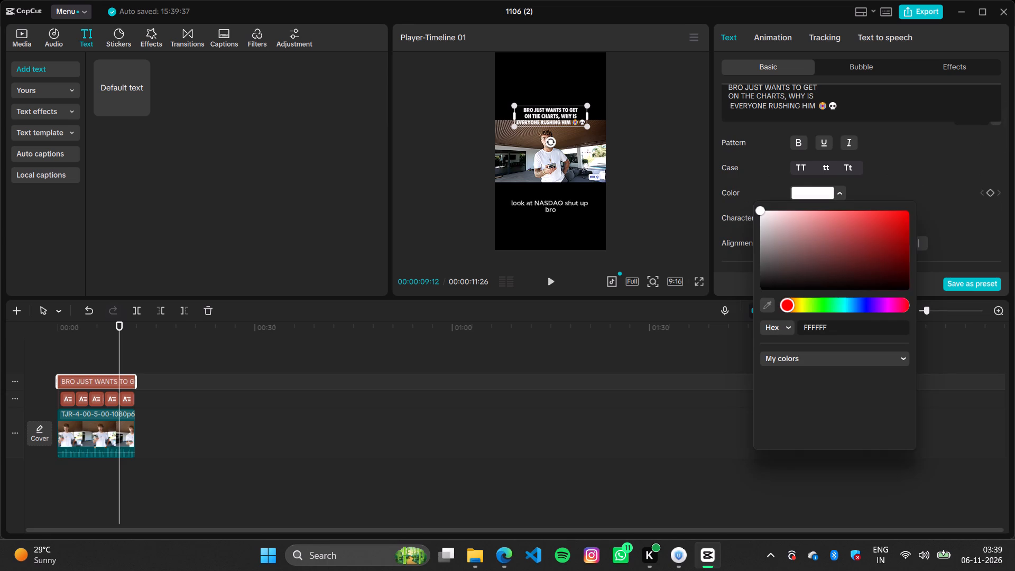
scroll(819, 278, down, 1)
click(846, 382)
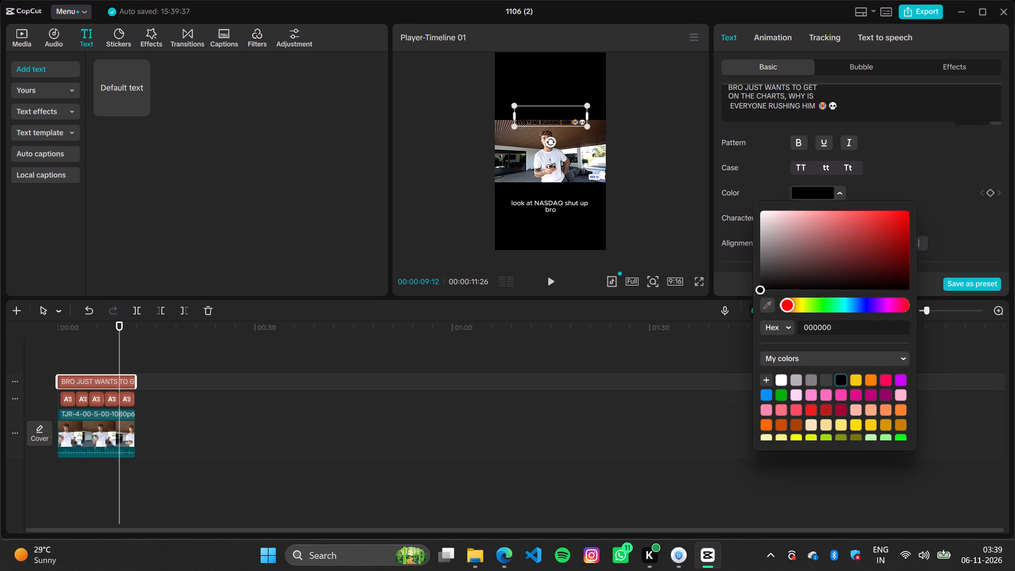
click(875, 173)
Enable the hook text's background in the second style, colour it white (FFFFFF), and check it in the full-screen preview.
scroll(835, 216, down, 13)
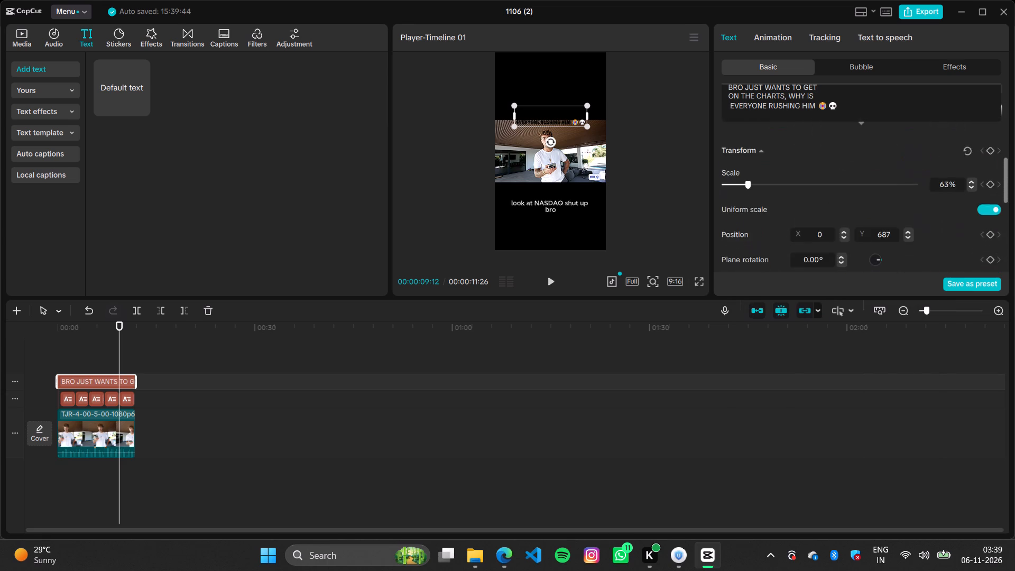
scroll(775, 230, down, 12)
click(724, 217)
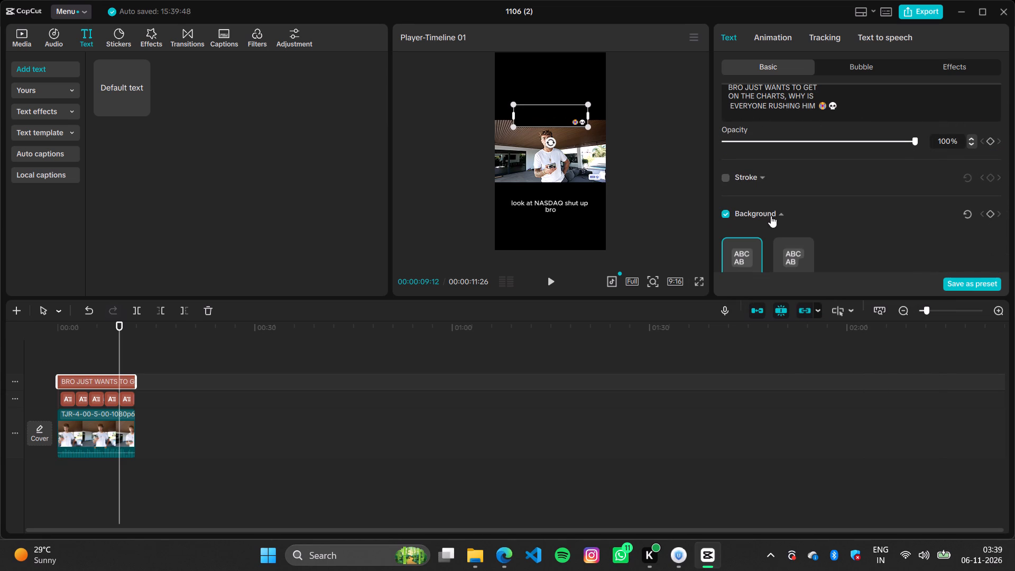
click(788, 246)
scroll(795, 206, down, 4)
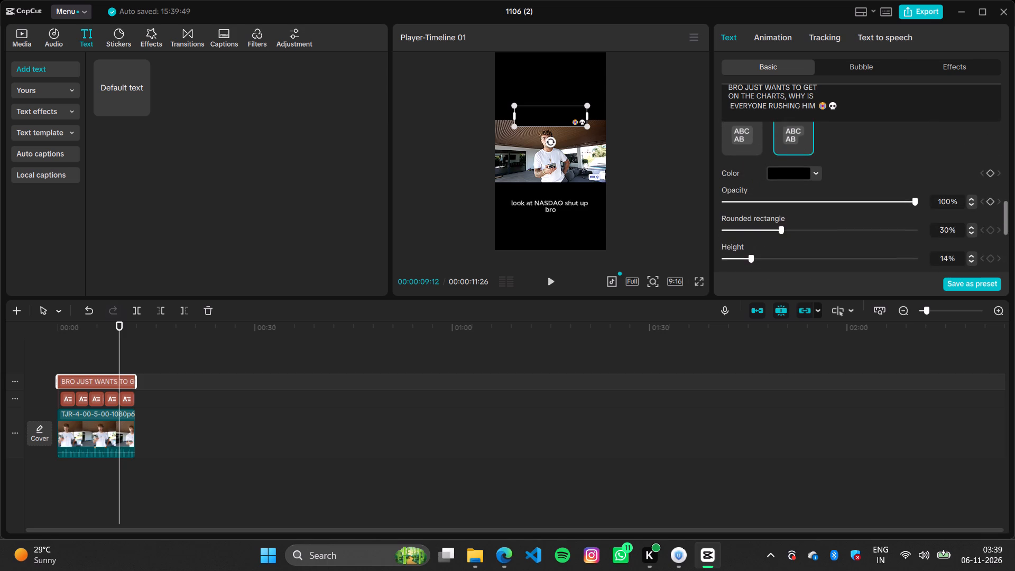
click(812, 166)
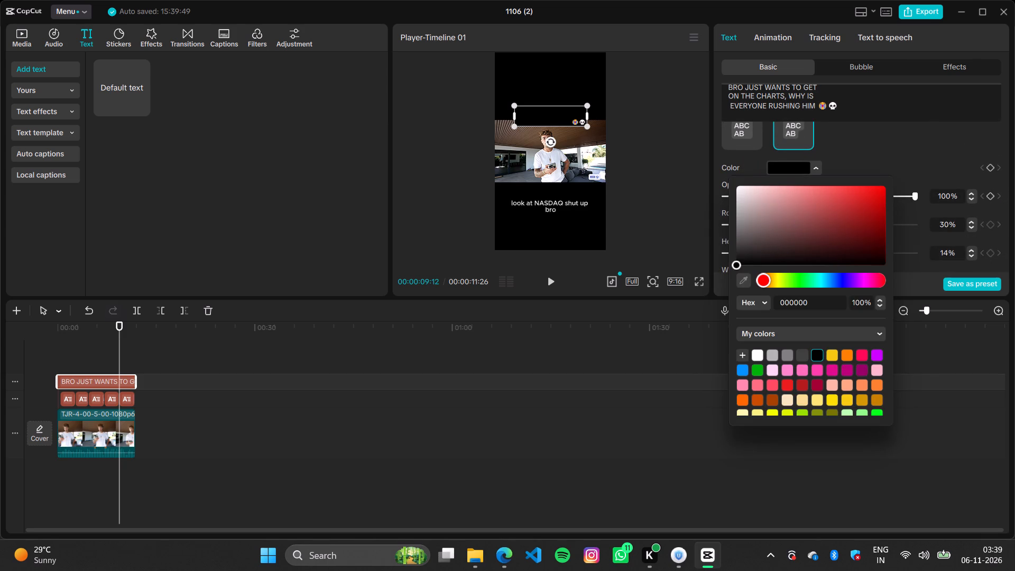
click(757, 354)
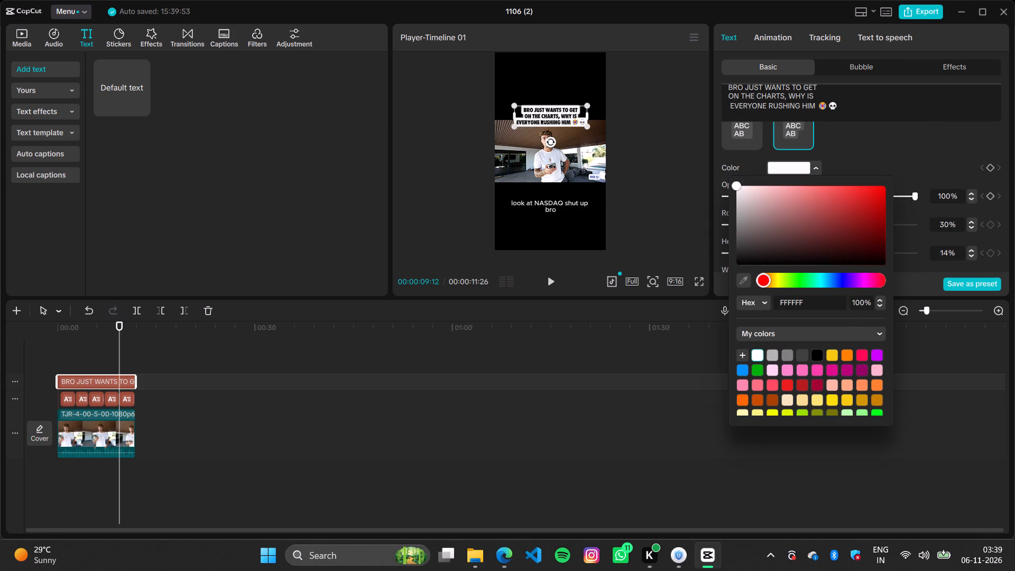
click(848, 148)
click(700, 281)
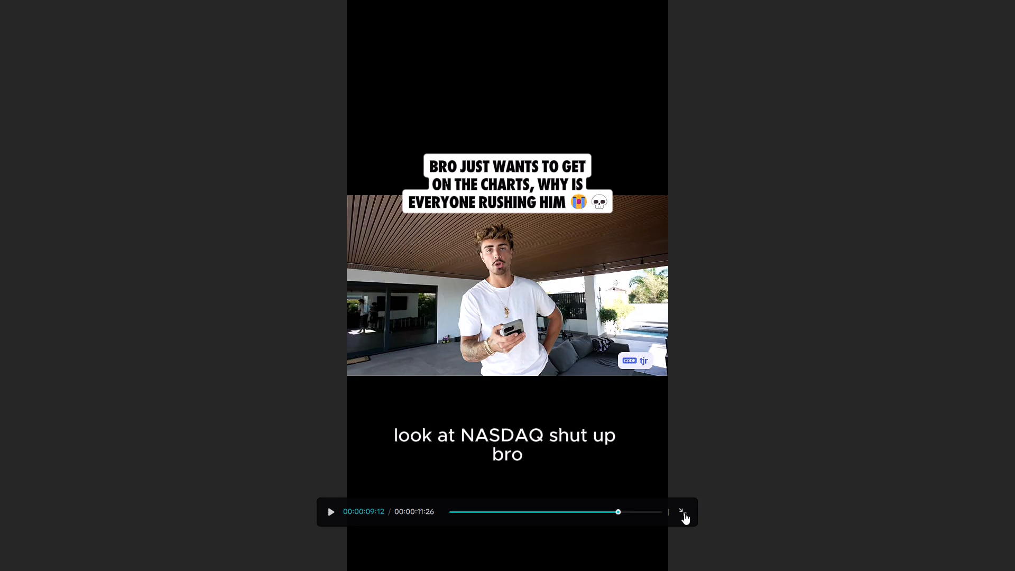
click(684, 513)
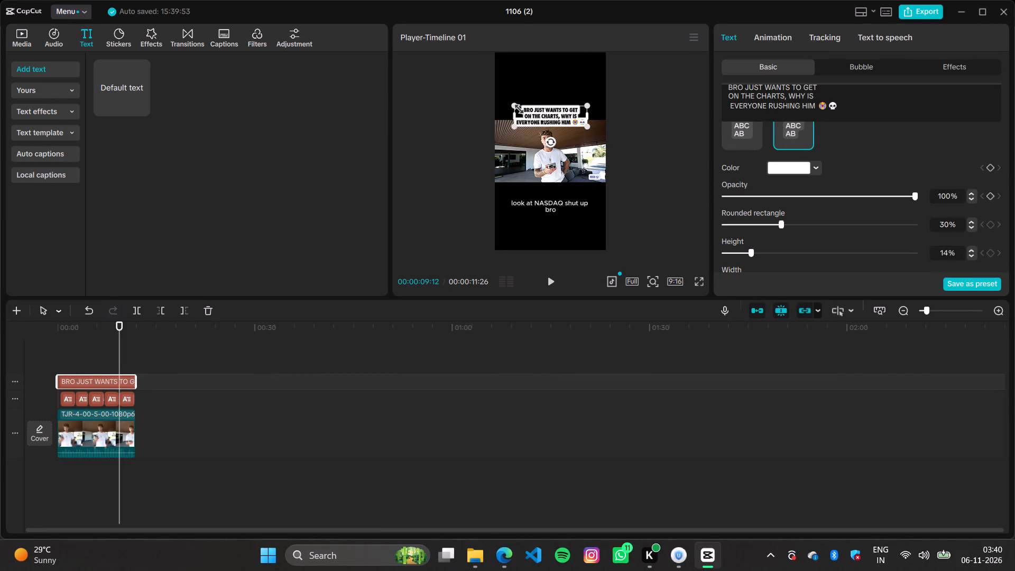
Enlarge the hook text slightly at the video's upper edge.
drag(513, 108, 509, 102)
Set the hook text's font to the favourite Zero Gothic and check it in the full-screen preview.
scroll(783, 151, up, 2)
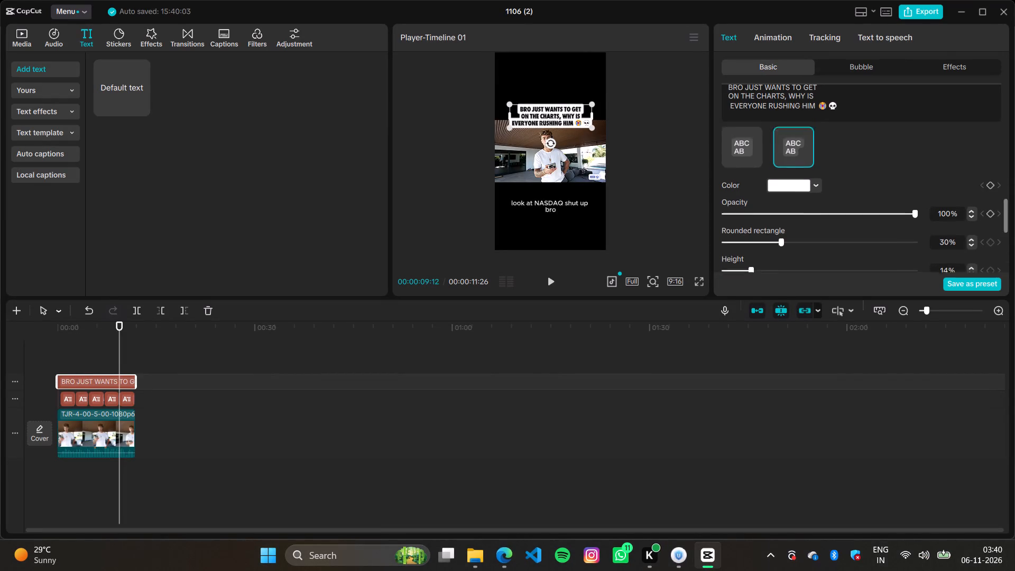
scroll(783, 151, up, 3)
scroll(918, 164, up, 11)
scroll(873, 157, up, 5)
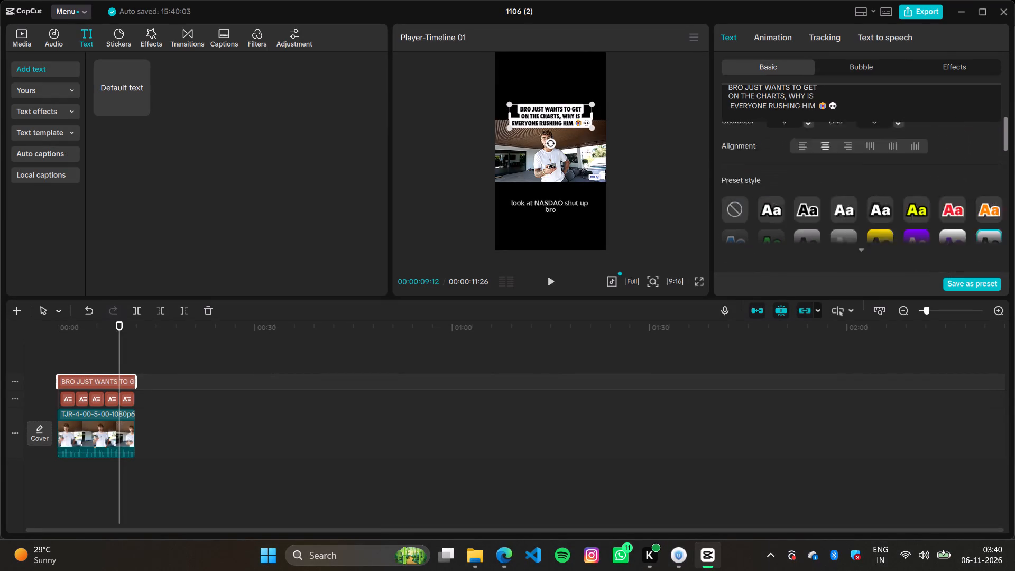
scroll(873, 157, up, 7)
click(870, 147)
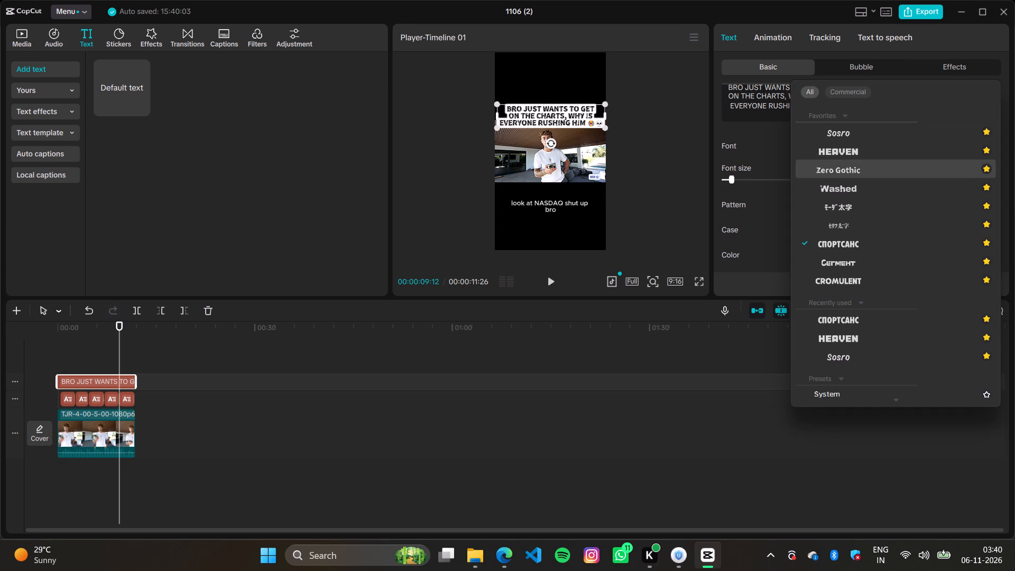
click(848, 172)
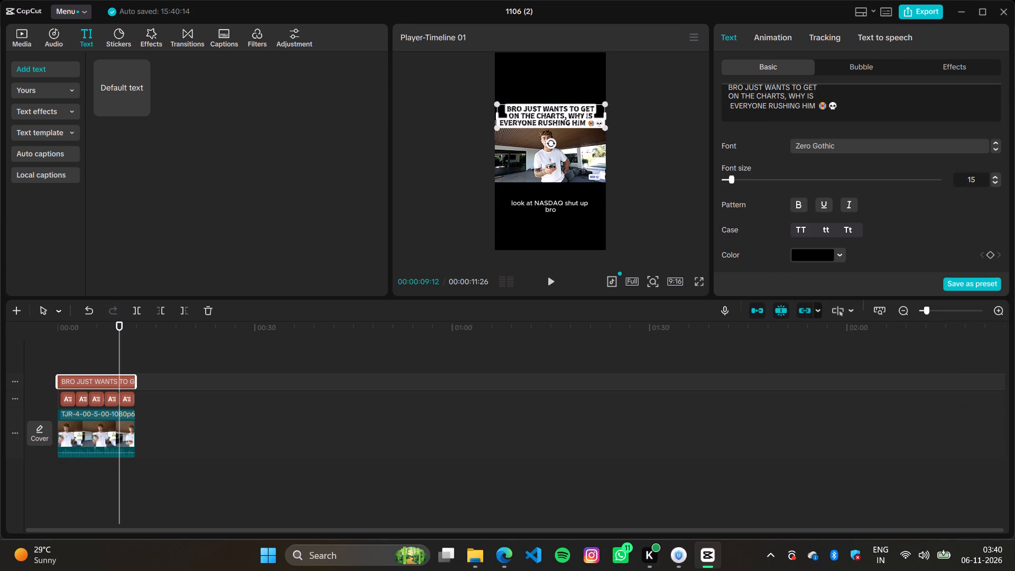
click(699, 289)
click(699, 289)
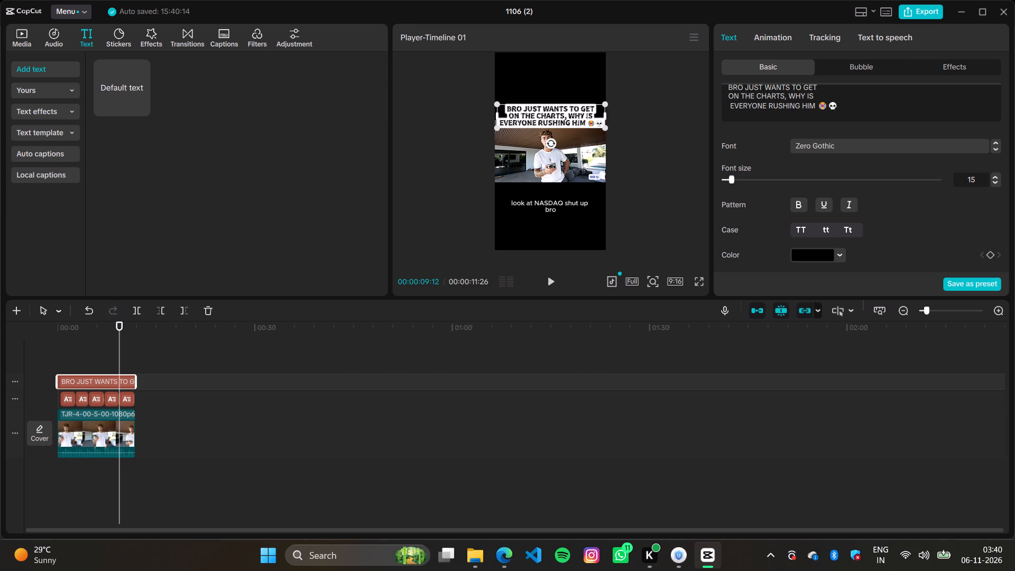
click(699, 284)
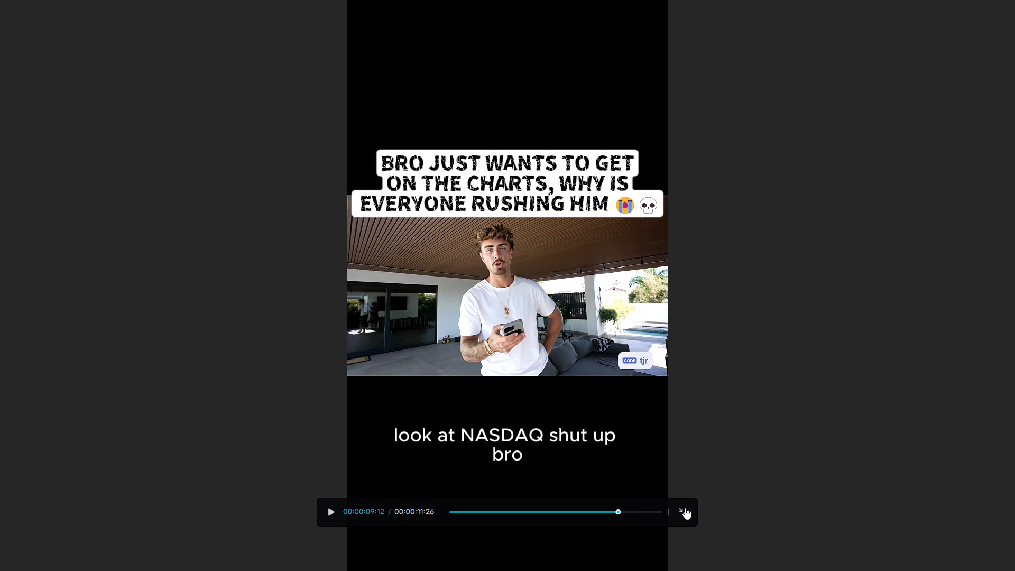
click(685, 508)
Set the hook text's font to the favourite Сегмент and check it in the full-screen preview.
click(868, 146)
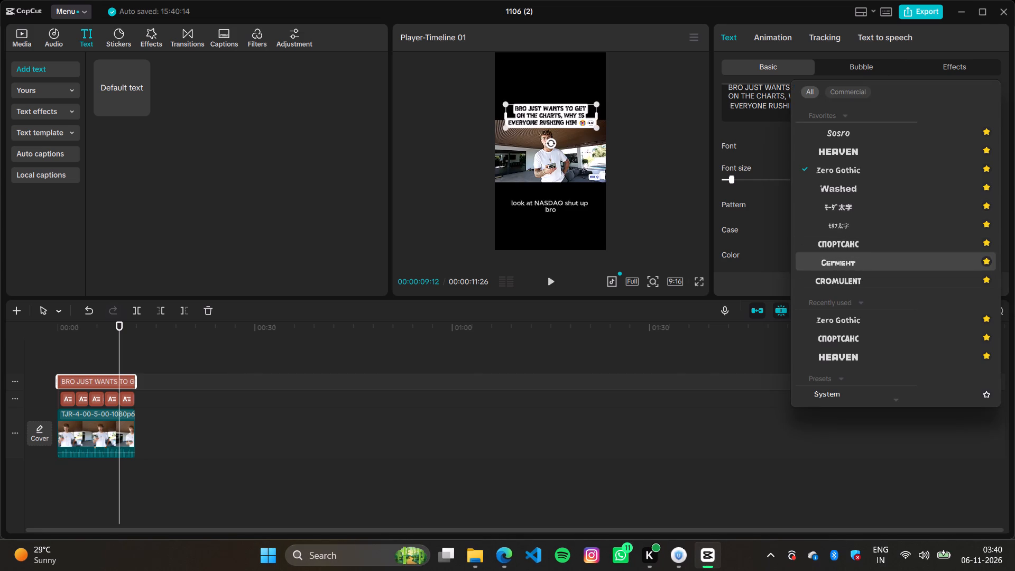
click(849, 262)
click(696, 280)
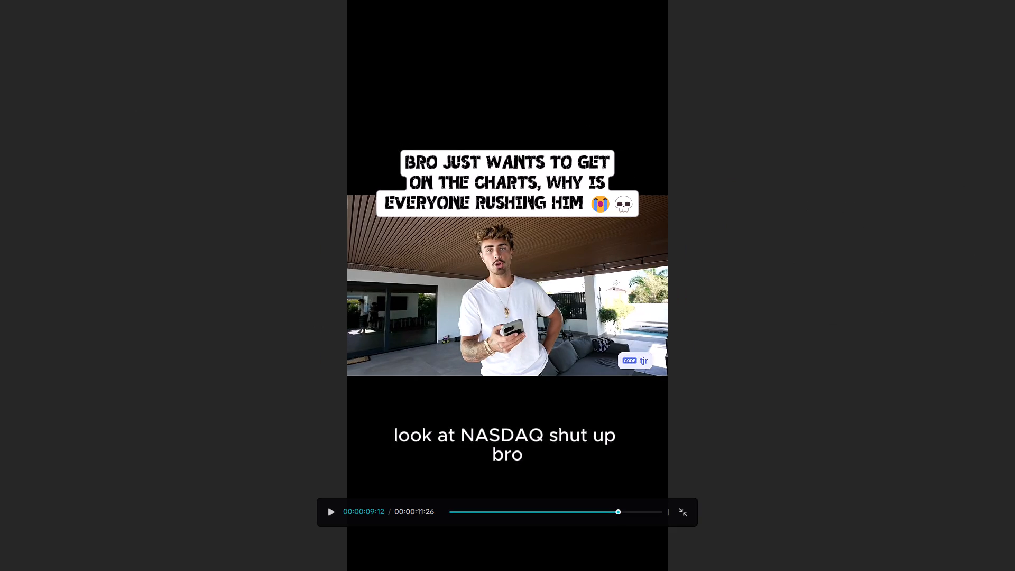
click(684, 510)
Set the hook text's font to the favourite Cromulent and check it in the full-screen preview.
click(864, 144)
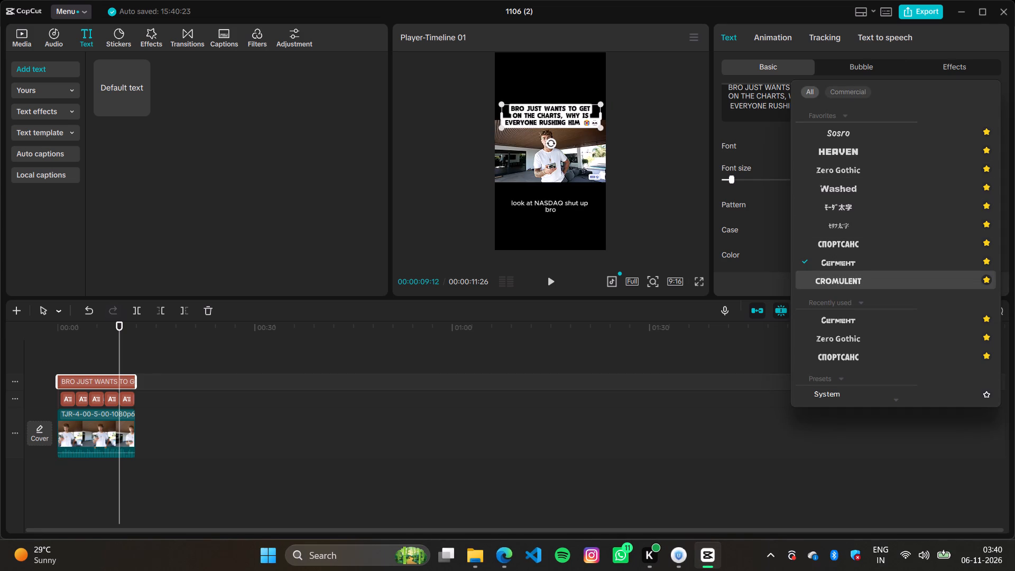
click(850, 281)
click(695, 277)
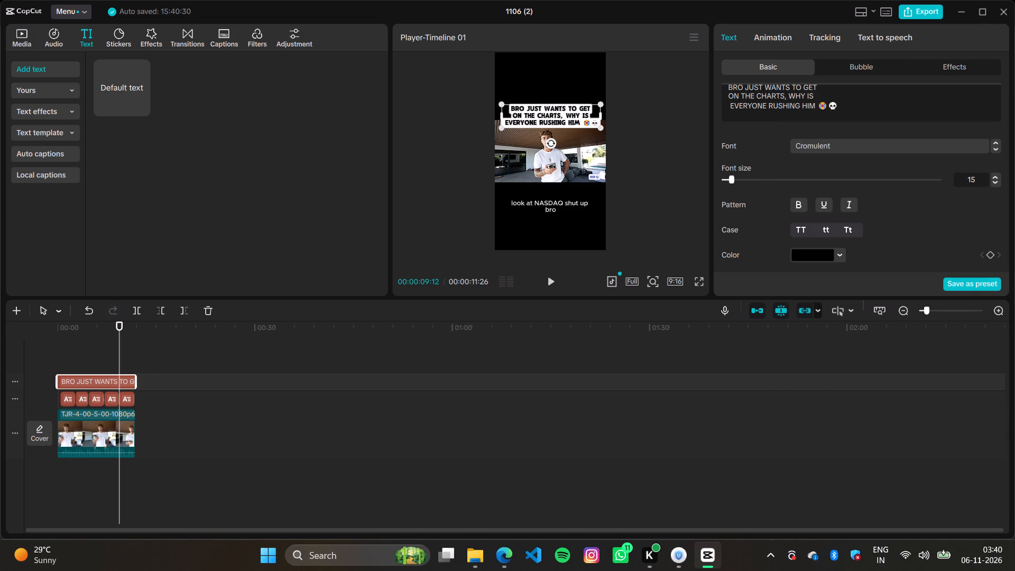
click(695, 283)
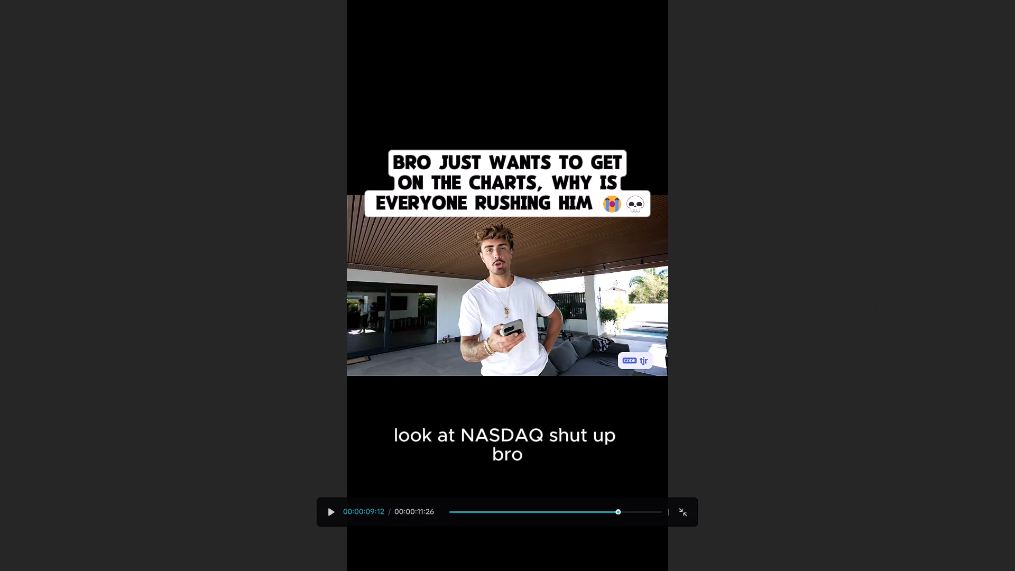
click(687, 513)
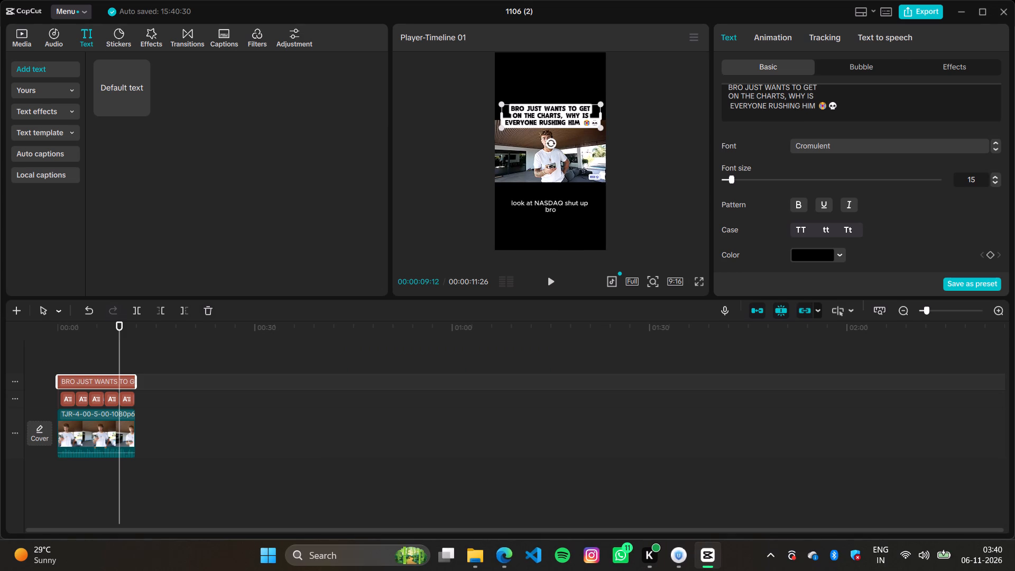
Give the TJR-4 video clip a Blur canvas background using the second blur level.
click(80, 438)
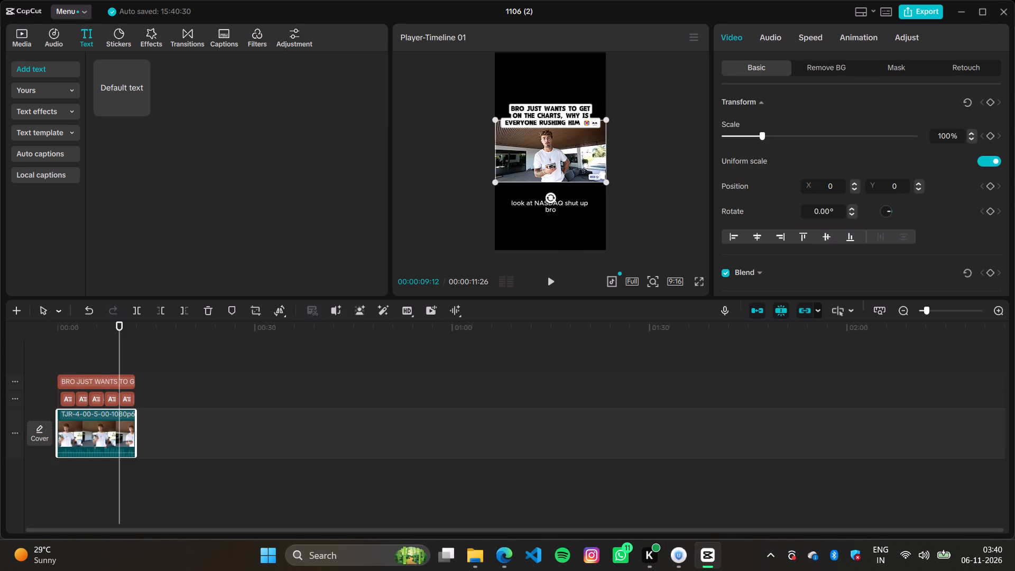
click(1013, 133)
drag(1007, 123, 1007, 272)
click(766, 271)
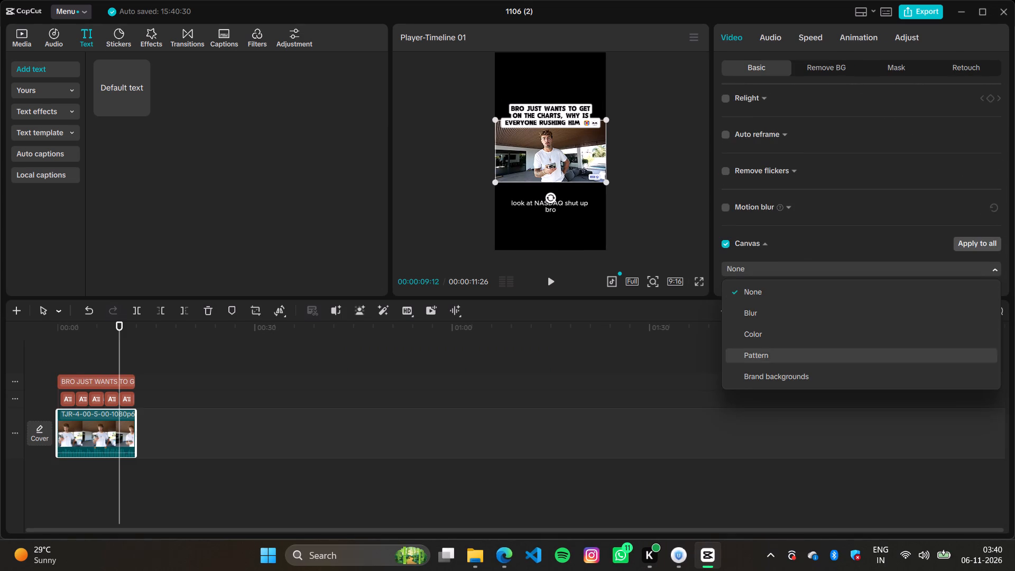
click(760, 316)
click(788, 290)
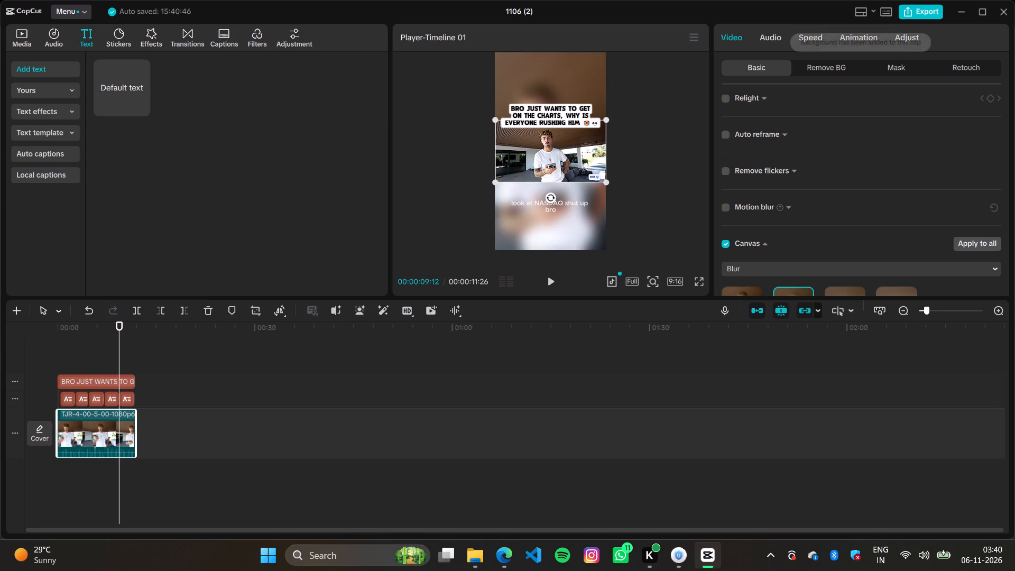
Enlarge the TJR-4 video clip to about double its size, leaving blurred bands above and below it.
drag(494, 116, 393, 94)
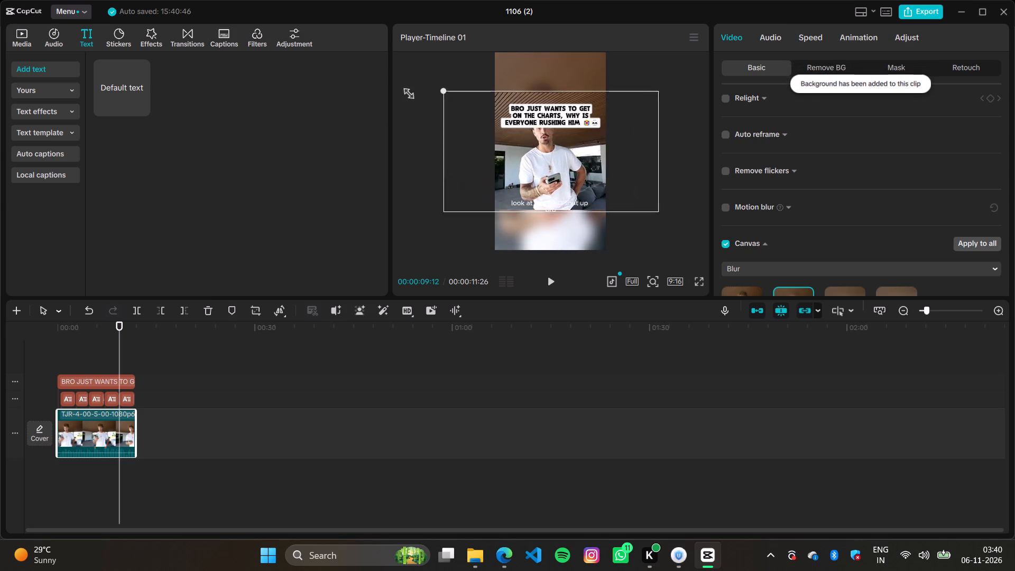
drag(393, 94, 386, 96)
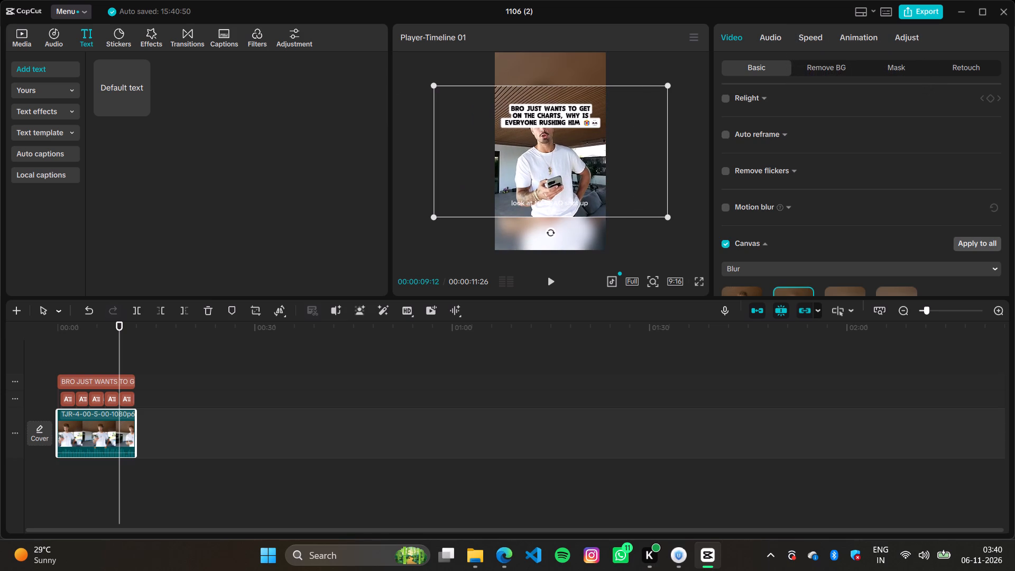
Apply the favourite Slight Stretch caption animation to all the caption clips.
drag(143, 396, 52, 397)
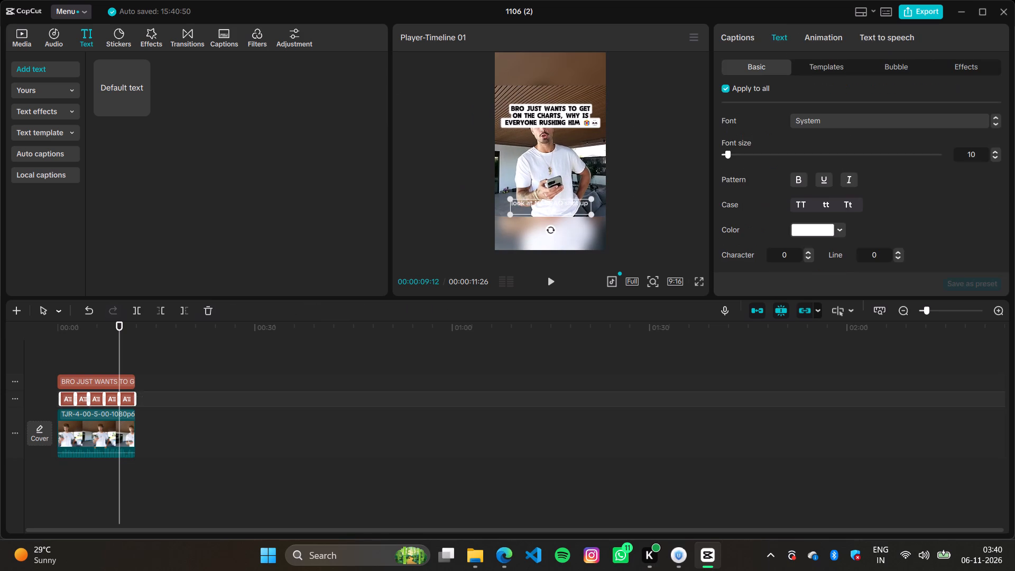
click(820, 38)
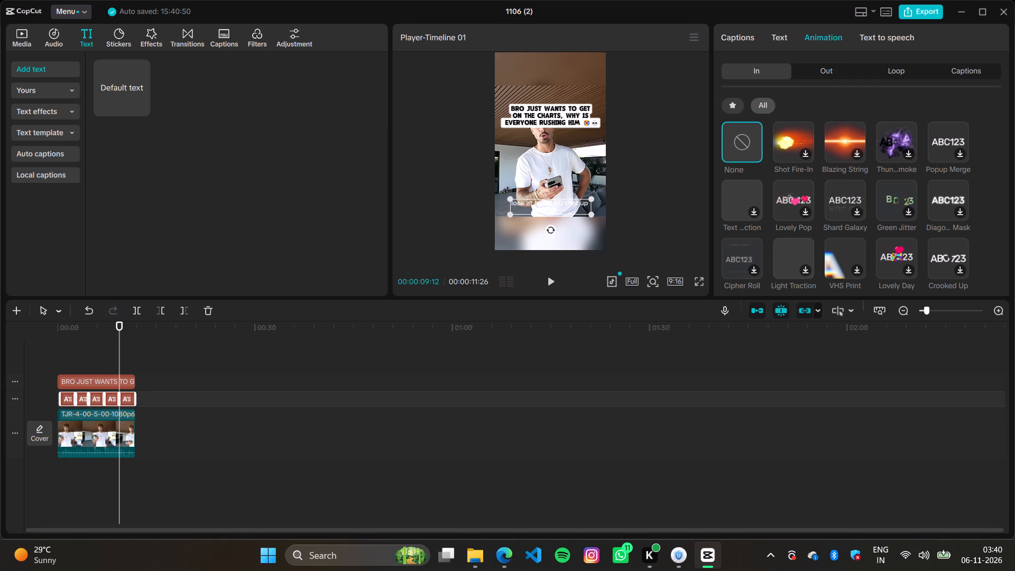
click(977, 67)
click(781, 140)
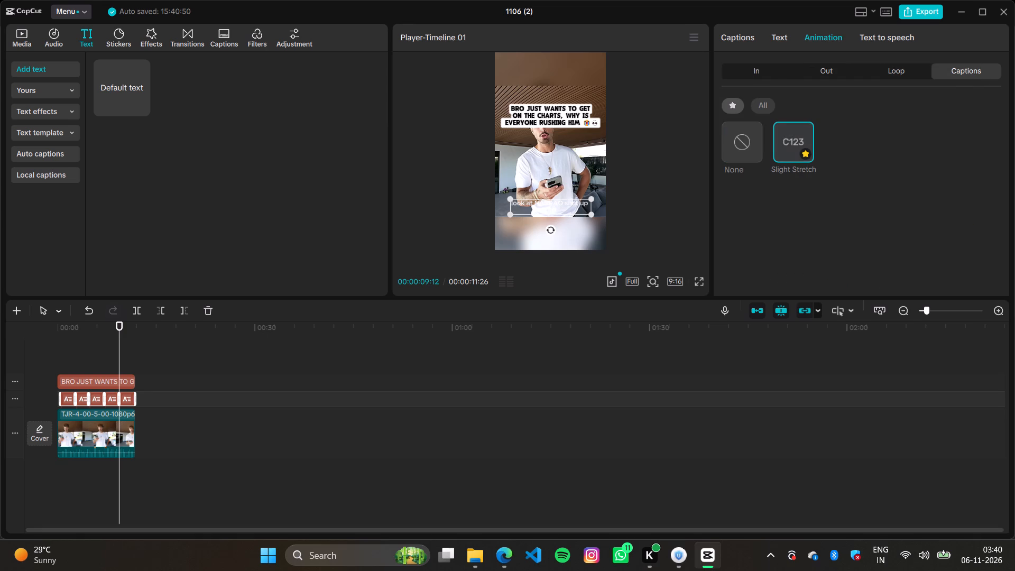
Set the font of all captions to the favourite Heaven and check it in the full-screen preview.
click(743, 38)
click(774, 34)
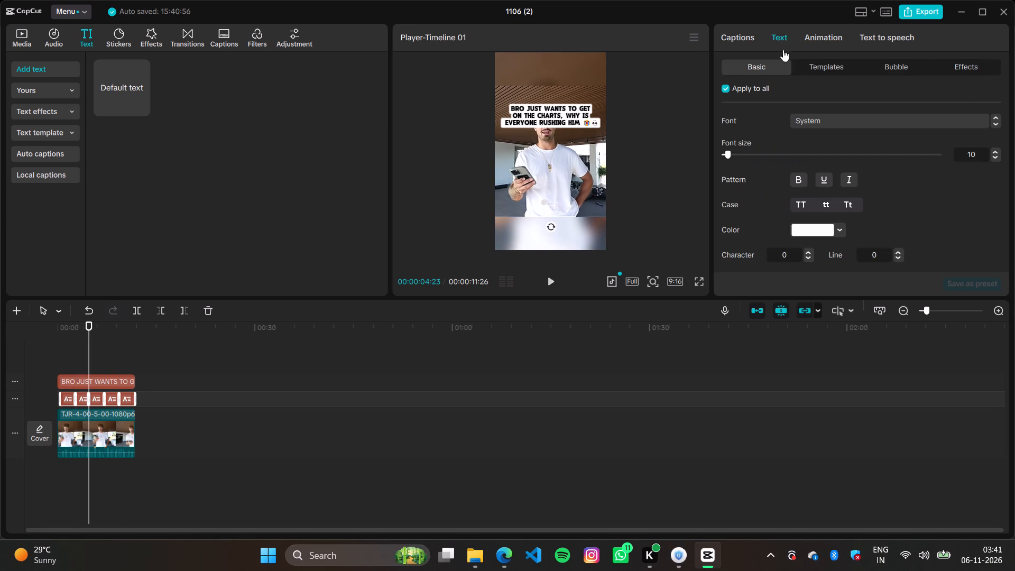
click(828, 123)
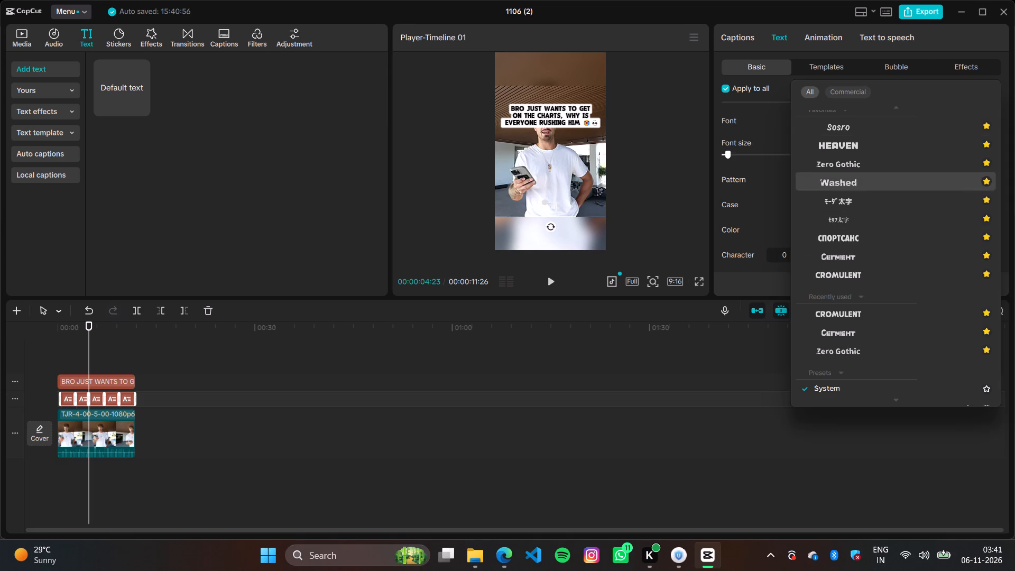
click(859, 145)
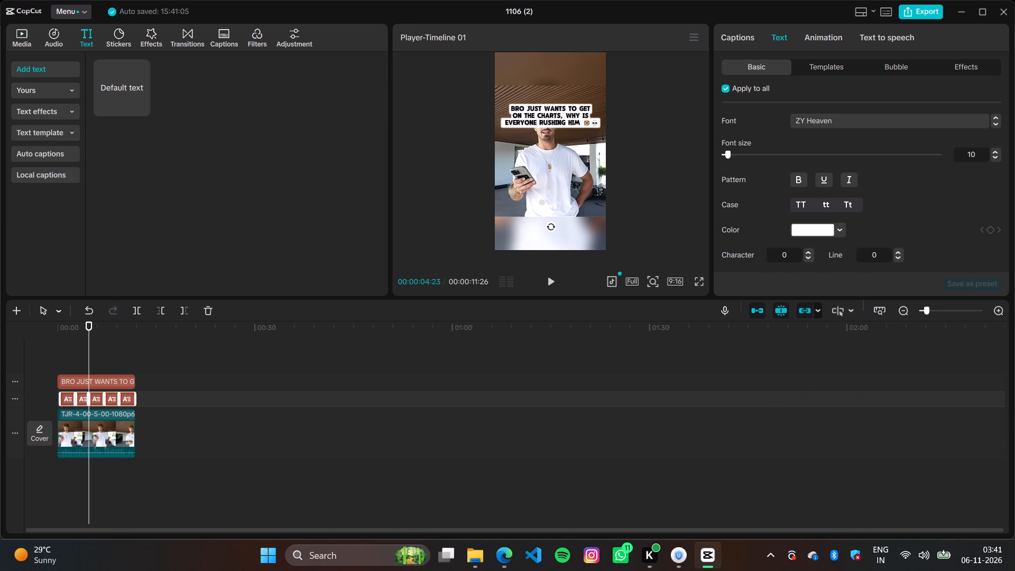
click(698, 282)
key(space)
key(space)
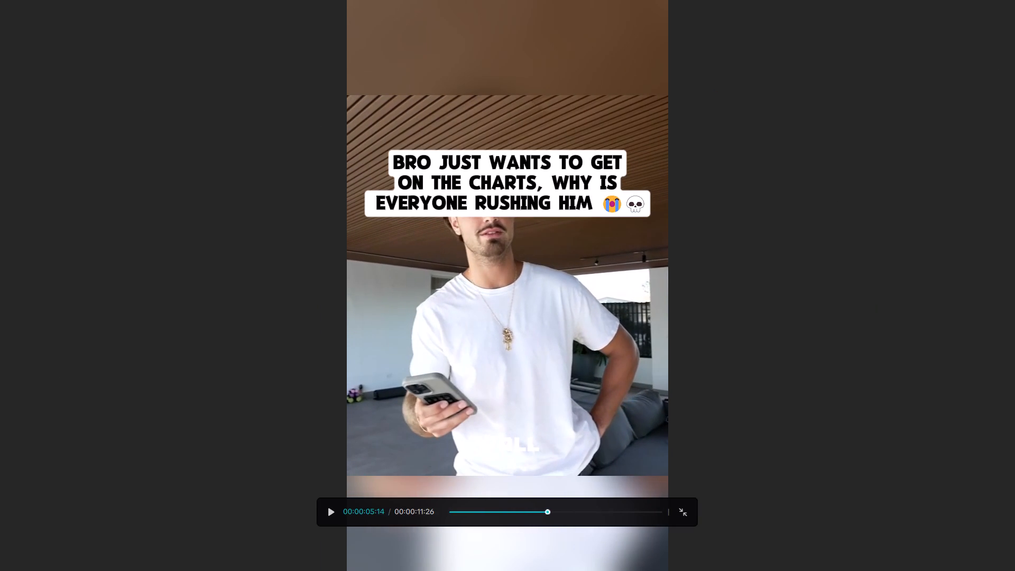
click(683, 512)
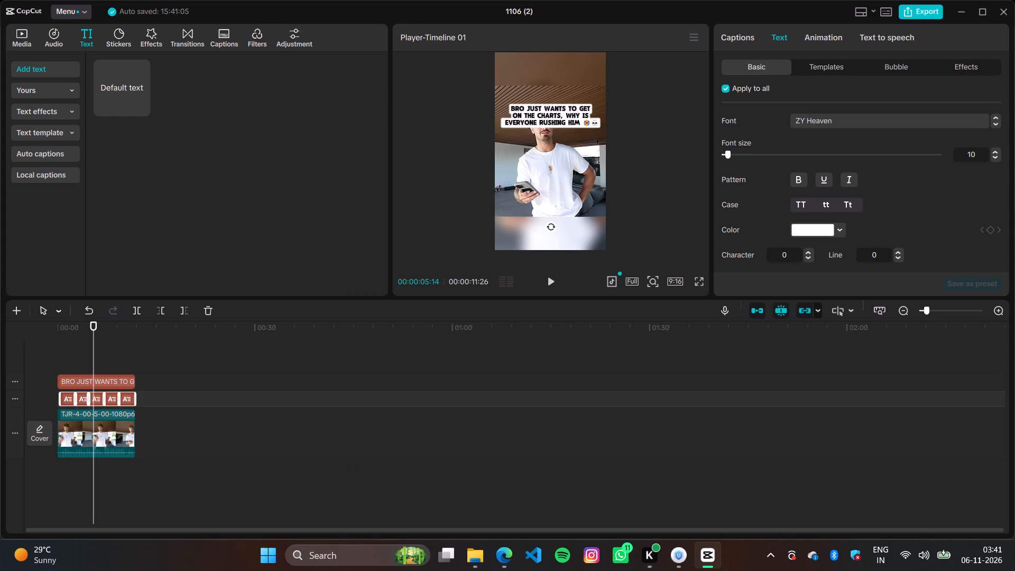
Set the colour of all captions to the light grey B3B3B3 and preview it briefly.
click(837, 227)
click(796, 413)
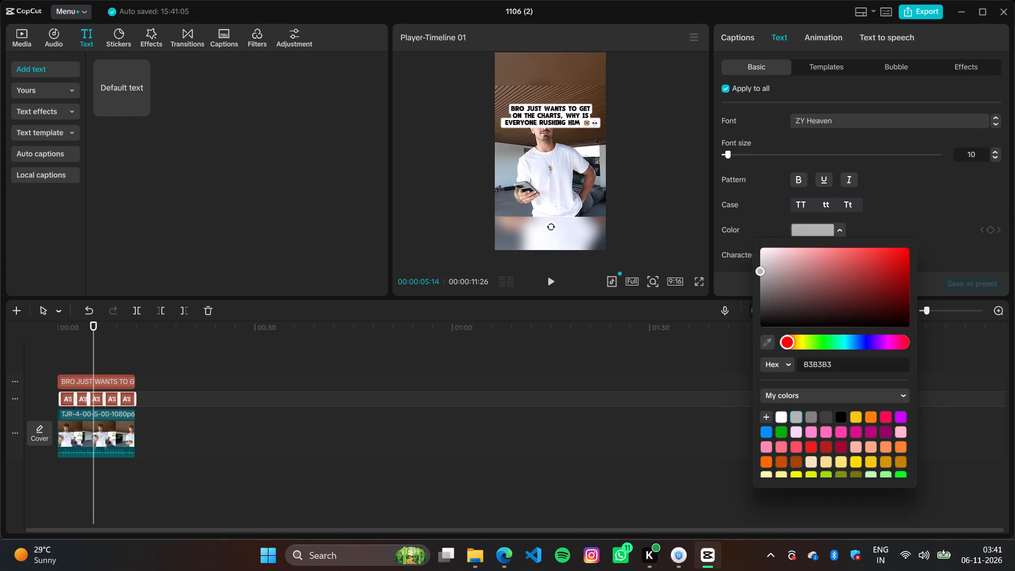
key(space)
key(space)
Apply title case to all the captions.
click(847, 200)
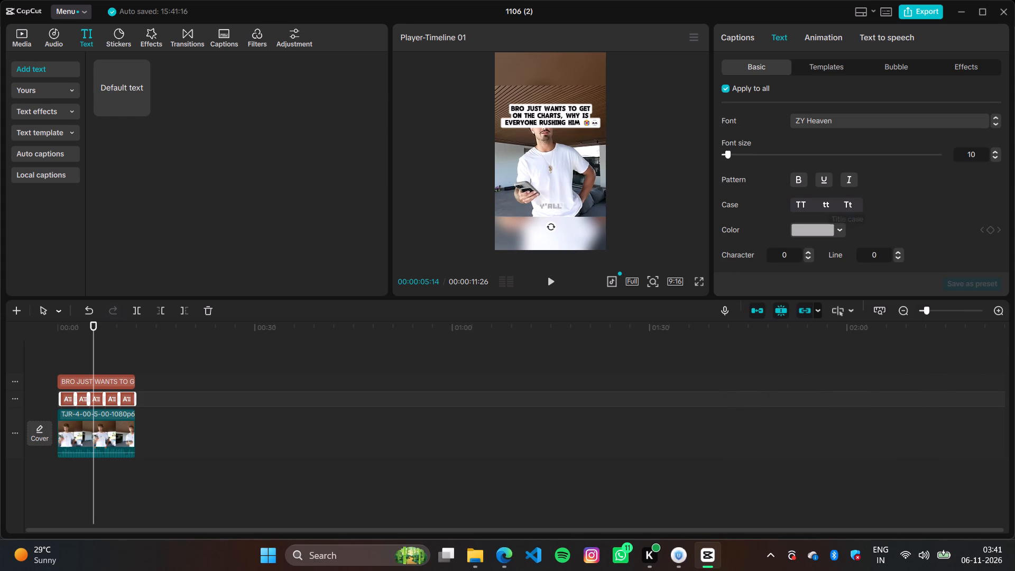
click(921, 210)
click(82, 369)
key(space)
key(space)
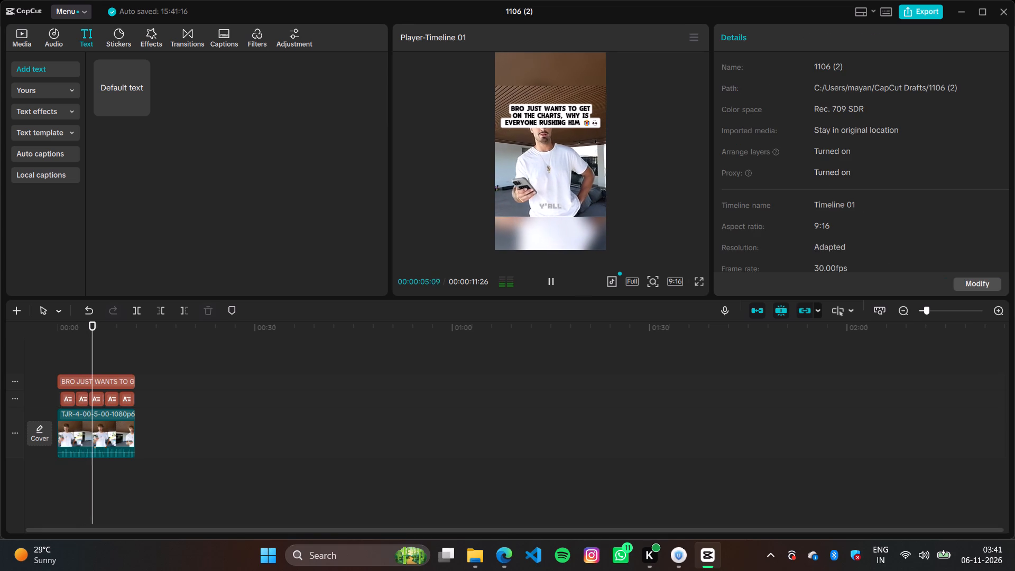
drag(144, 401, 33, 402)
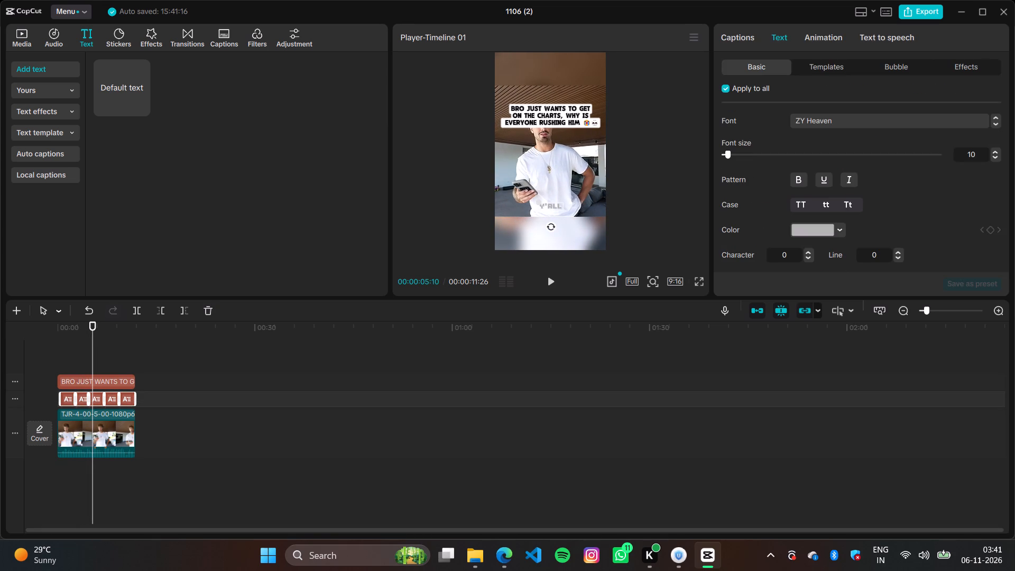
click(846, 206)
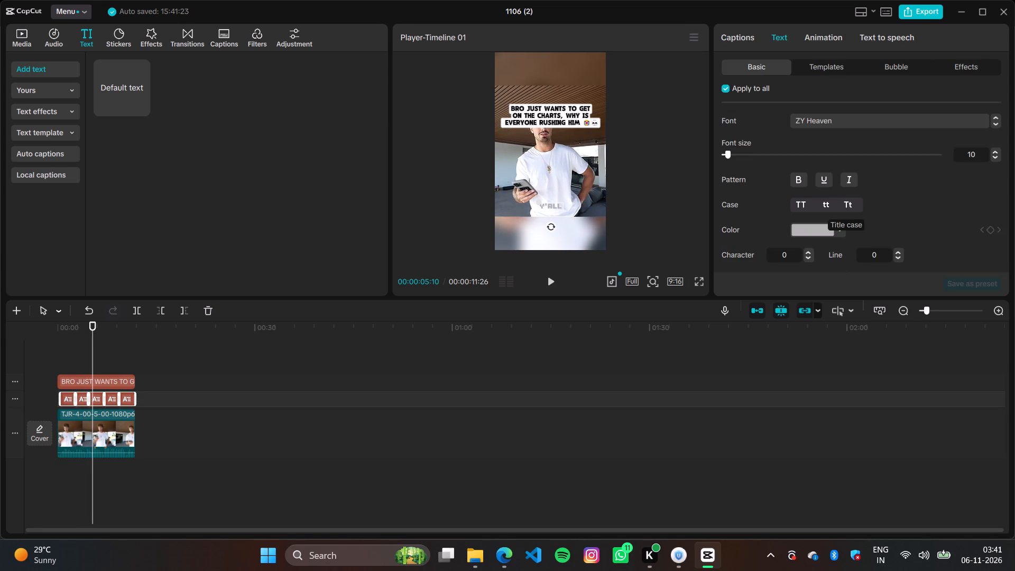
click(846, 205)
click(909, 206)
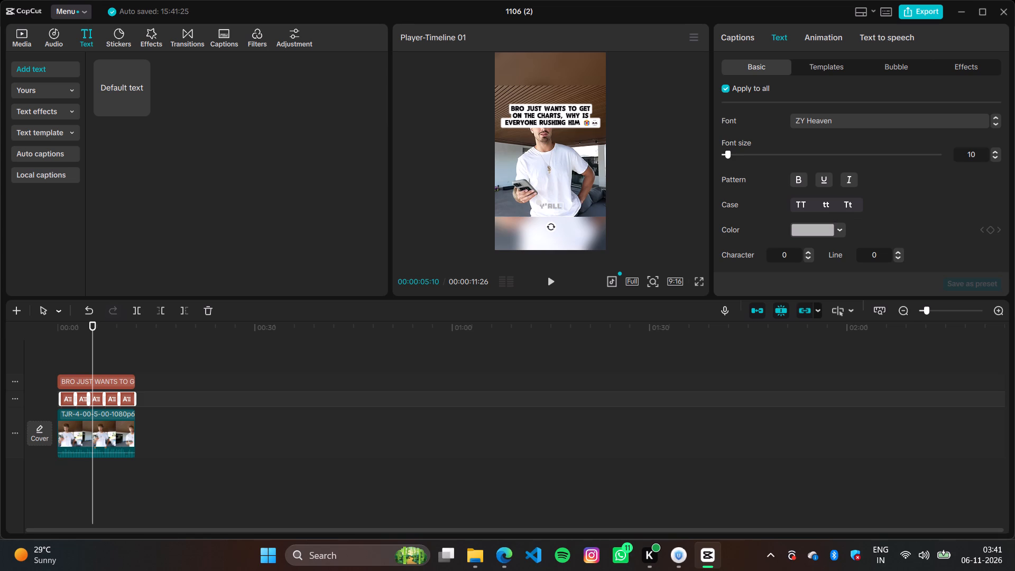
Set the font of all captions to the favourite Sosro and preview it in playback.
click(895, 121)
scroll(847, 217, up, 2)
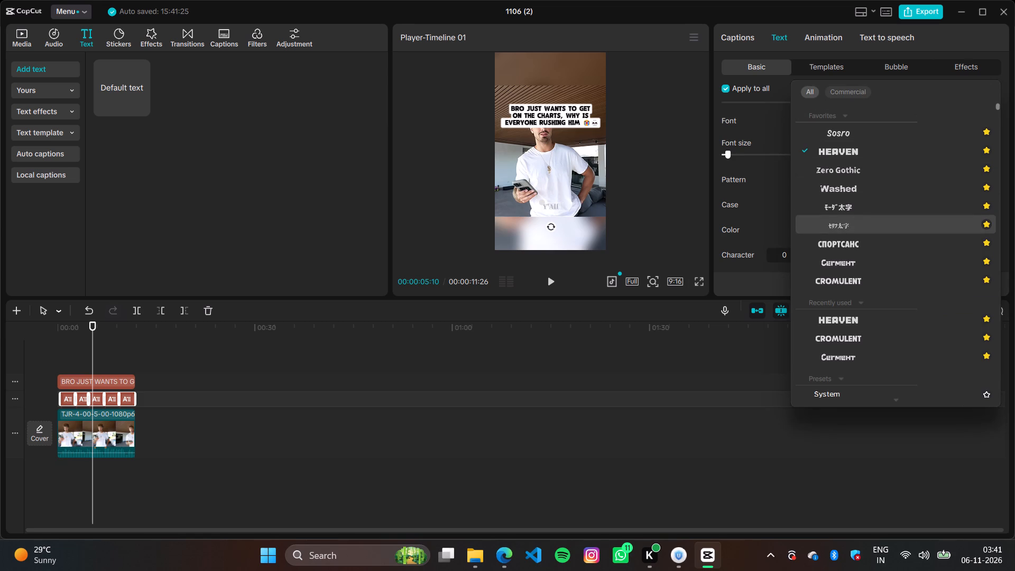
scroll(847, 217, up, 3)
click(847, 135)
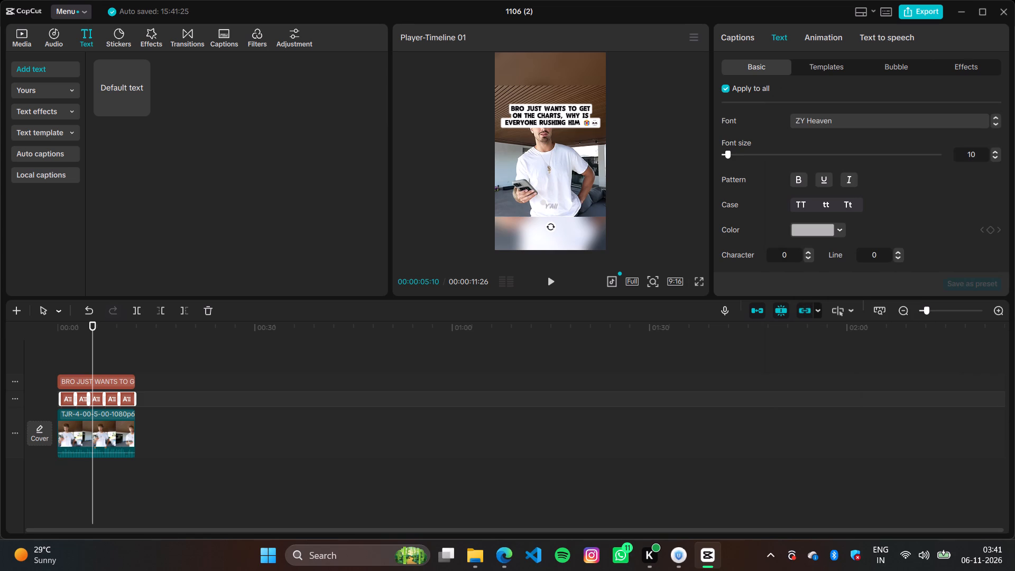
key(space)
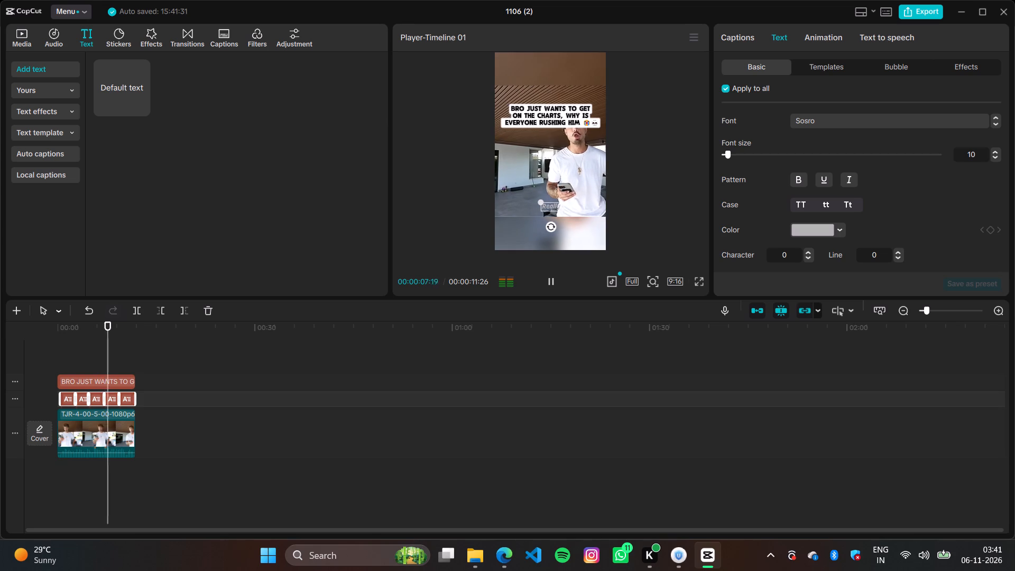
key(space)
Set the font of all captions to the favourite Cromulent.
click(817, 121)
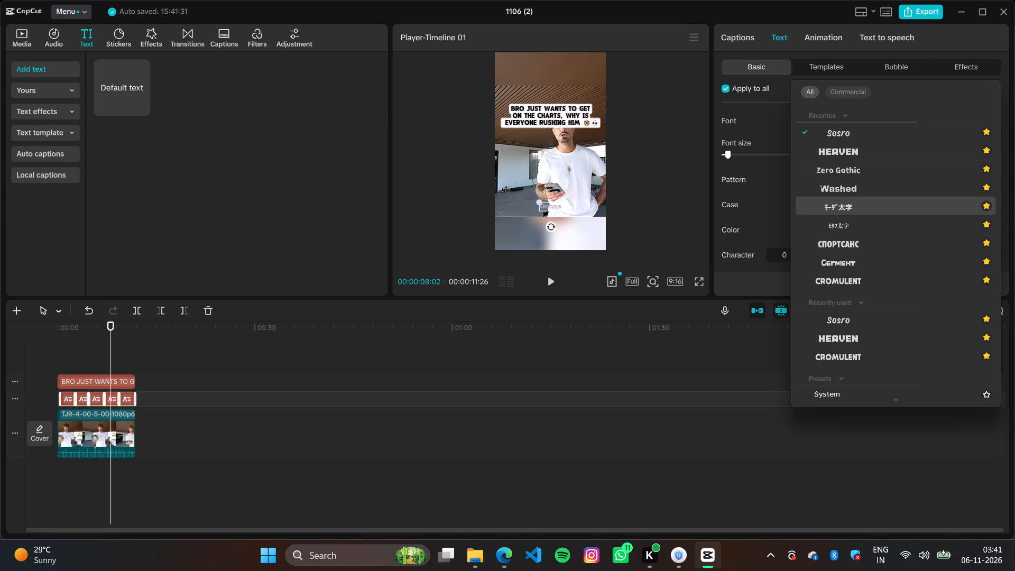
click(849, 281)
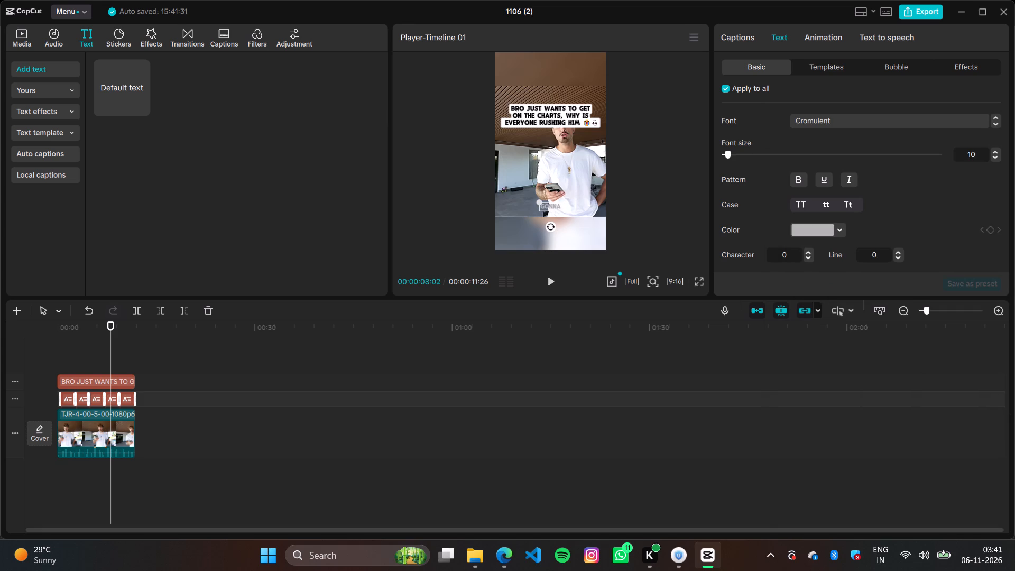
Move the hook text up in the frame so it sits above the man's head.
click(549, 113)
drag(549, 113, 548, 84)
drag(548, 80, 550, 85)
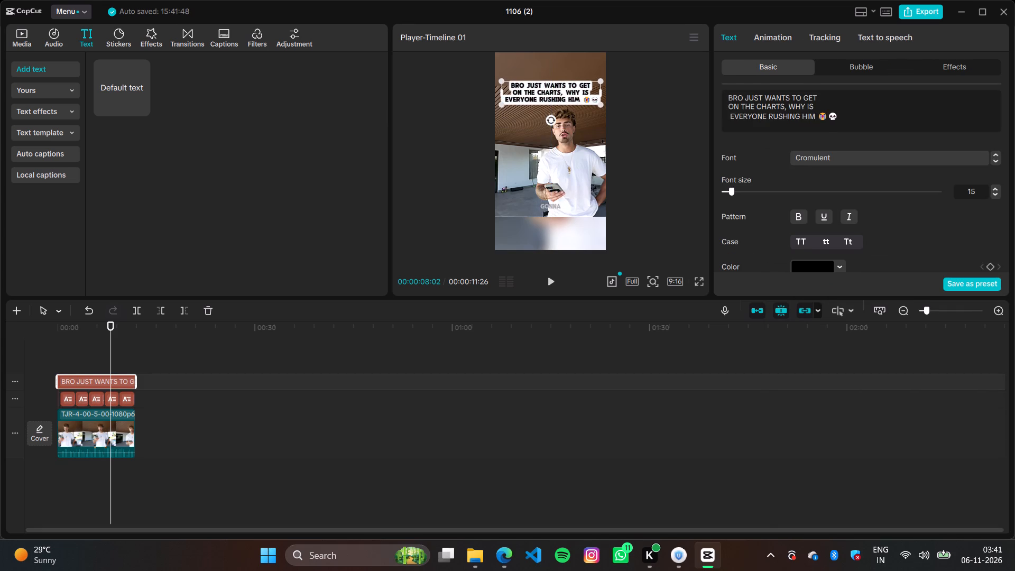
Shrink the TJR-4 video clip slightly in the frame and play the short through to its end.
click(508, 146)
drag(433, 84, 458, 88)
click(675, 176)
key(space)
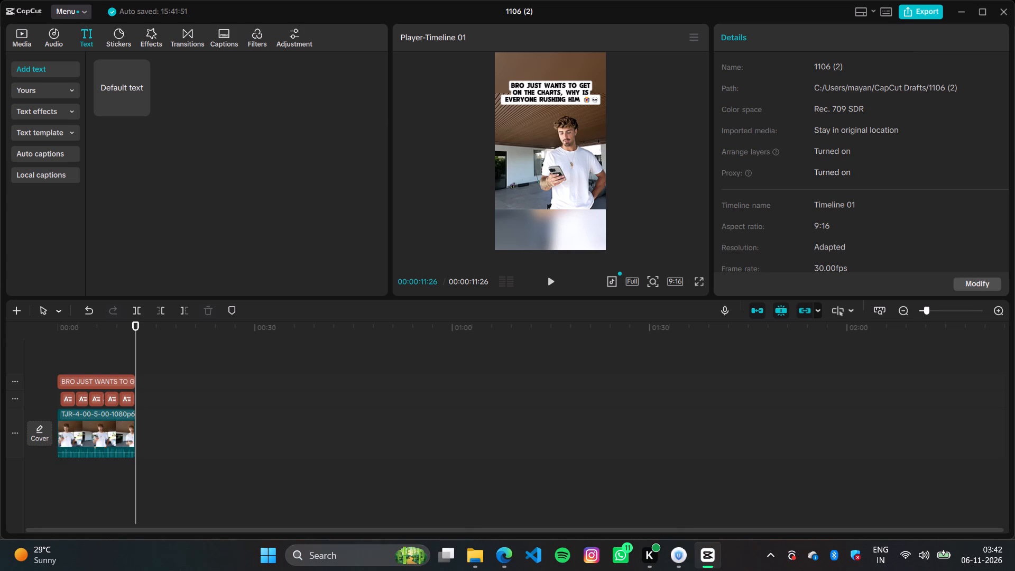
Copy the hook text clip from the timeline.
click(92, 378)
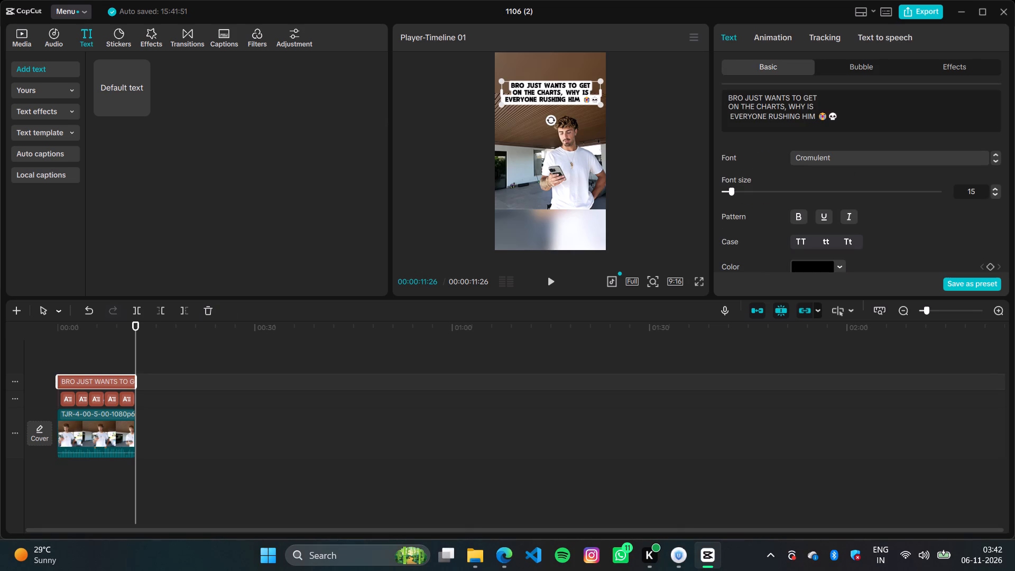
key(ctrl+c)
Export the finished short from project 1106 (2) and dismiss the sharing options without sharing it.
click(923, 6)
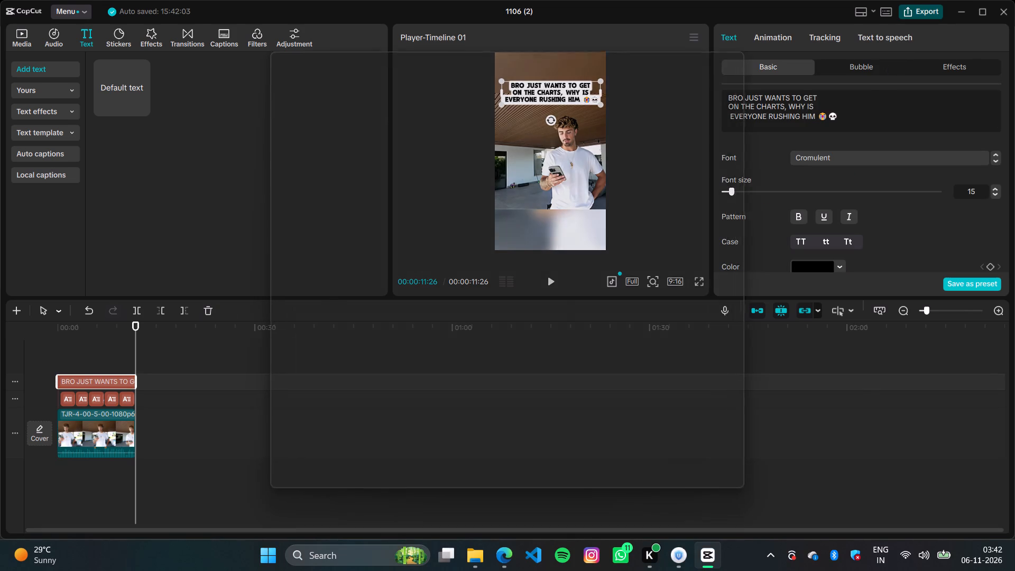
click(652, 469)
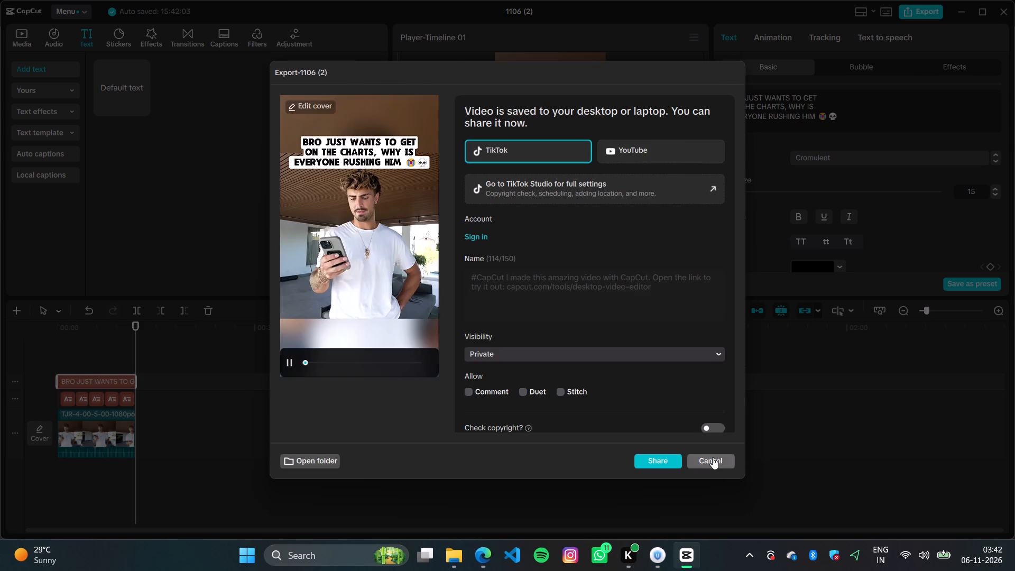
click(713, 457)
Delete the captions and the TJR-4 video clip from the timeline, keeping only the hook text clip.
click(26, 34)
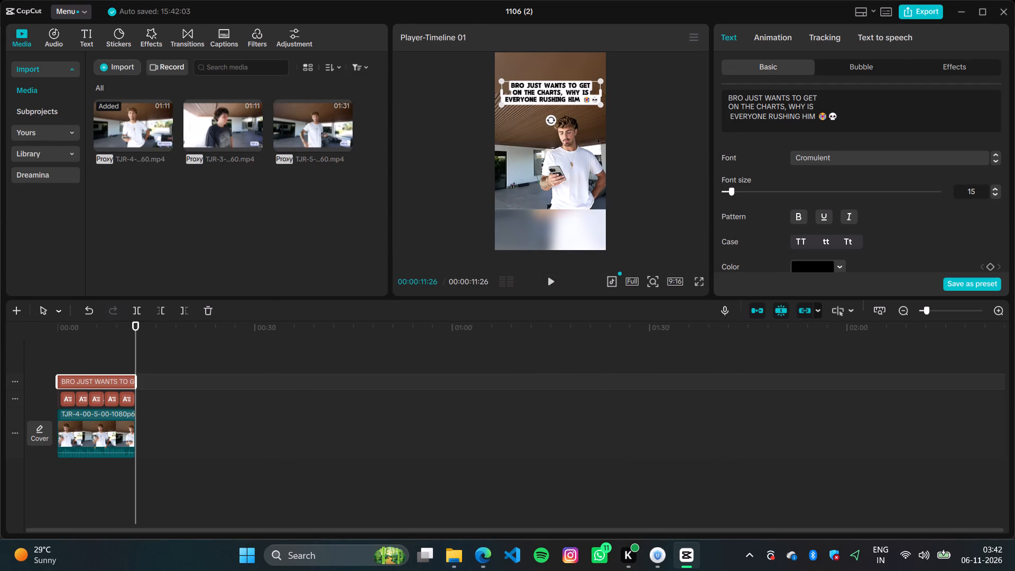
drag(84, 379, 284, 382)
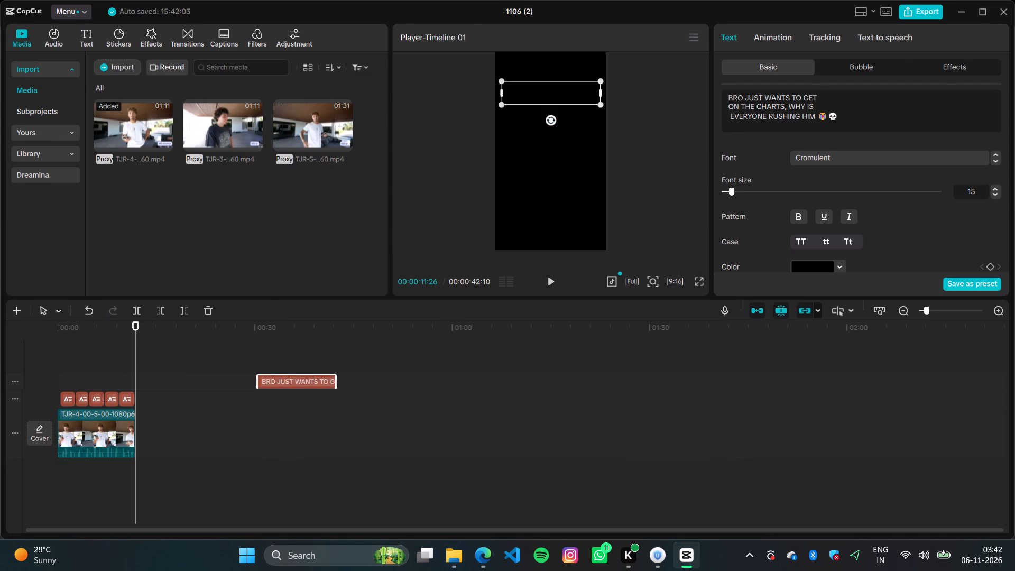
drag(185, 523, 36, 358)
key(BackSpace)
key(BackSpace)
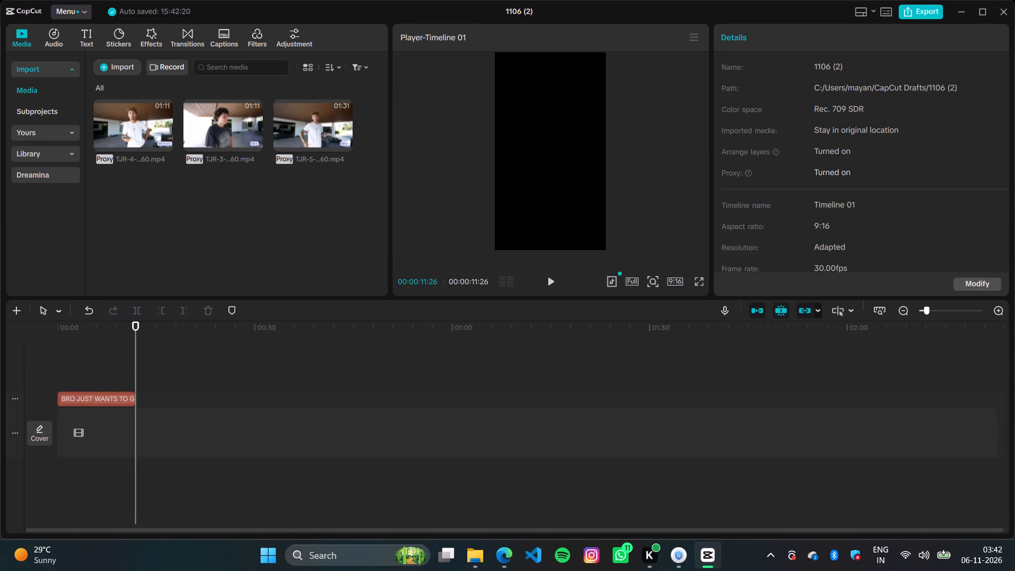
Add the full TJR-4 video from the imported media to the main track.
click(163, 140)
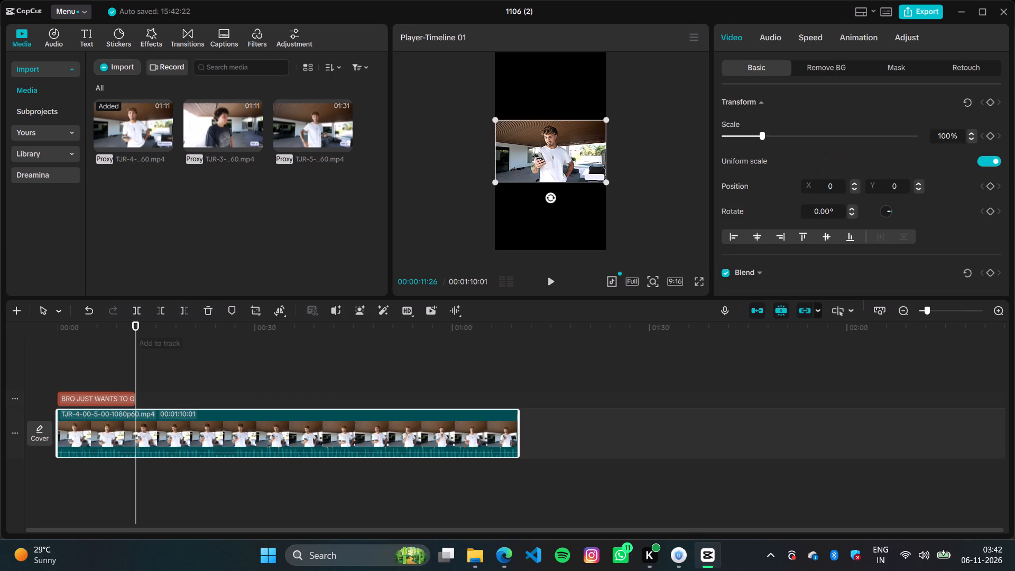
Play through the TJR-4 clip to find the new short's starting point and split the clip at 00:00:38:09.
click(165, 377)
key(space)
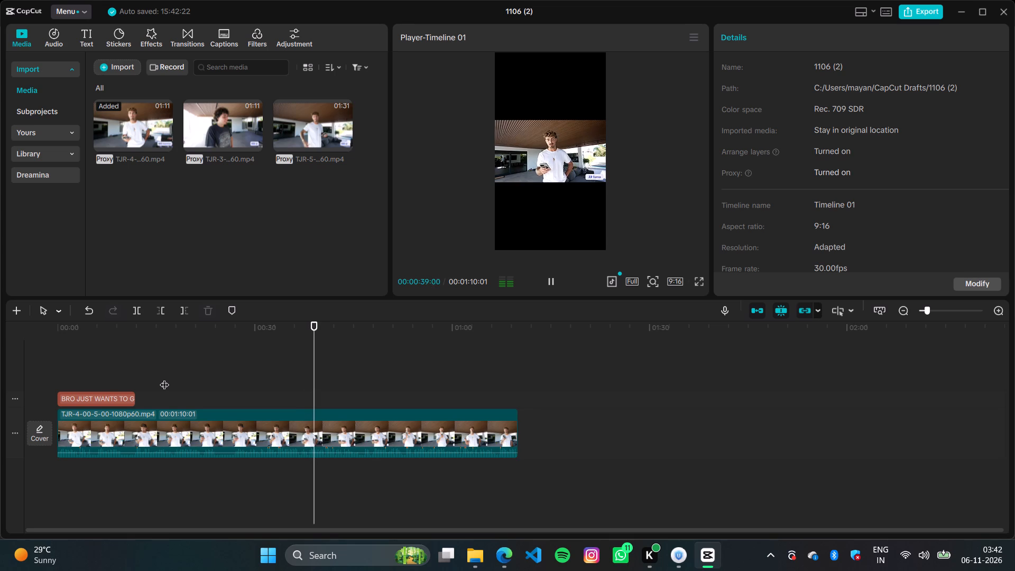
key(space)
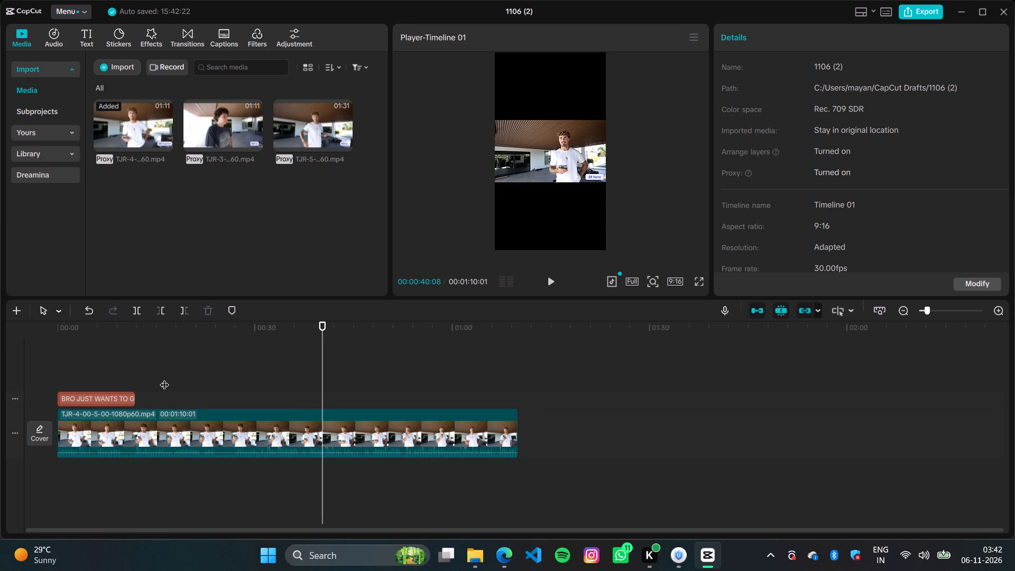
key(Left)
key(Left)
key(Left)
key(Left)
key(Left)
key(Left)
key(Left)
key(Left)
key(Left)
key(Left)
key(Left)
key(Left)
key(Left)
key(Left)
key(Left)
key(Left)
key(Left)
key(Left)
key(Left)
key(Left)
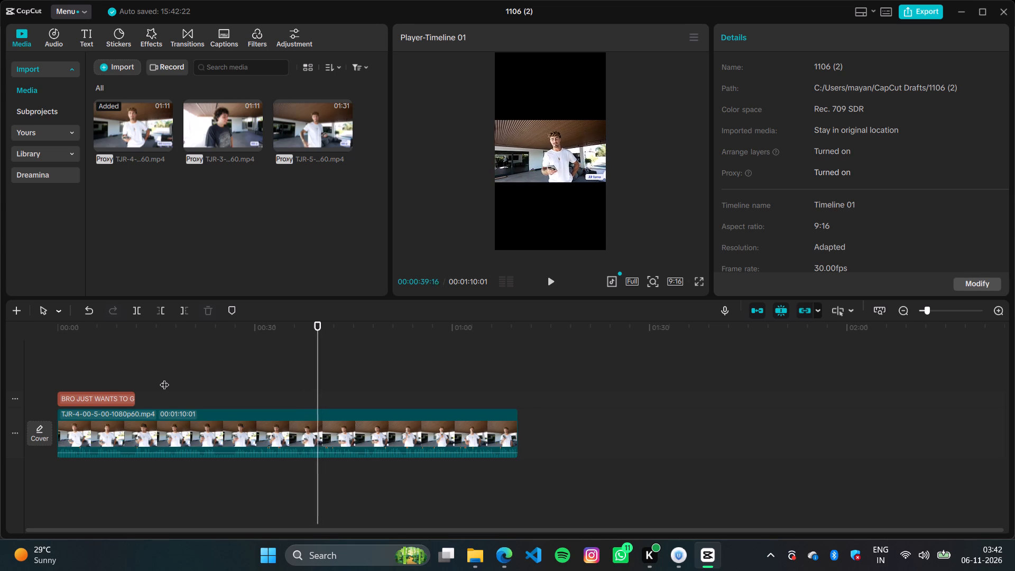
key(space)
key(Left)
key(Left)
key(Left)
key(Left)
key(Left)
key(Left)
key(Left)
key(Left)
key(Left)
key(Left)
key(Left)
key(Left)
key(Left)
key(Left)
key(Left)
key(Left)
key(Left)
key(Left)
key(Left)
key(Left)
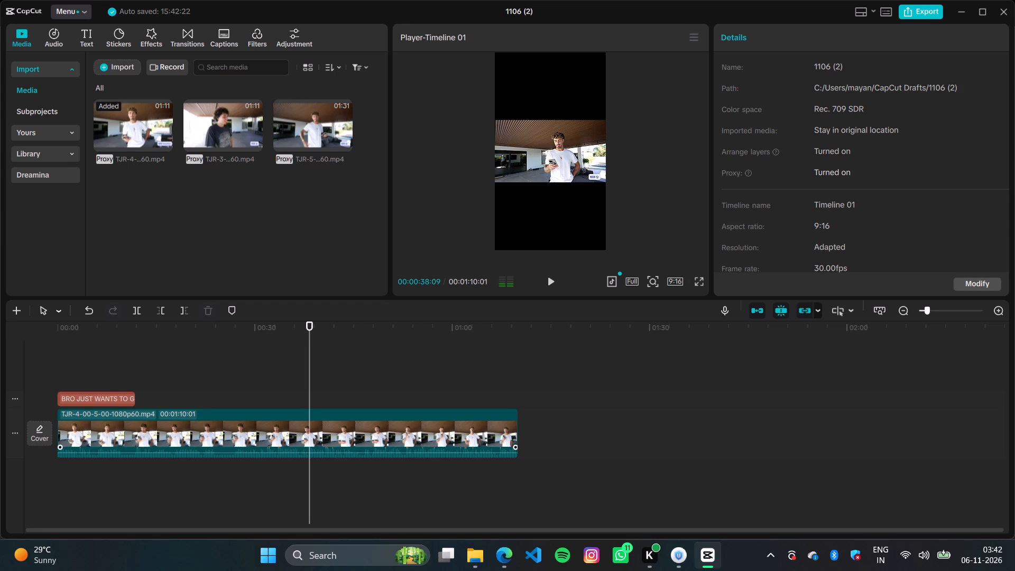
click(229, 440)
key(ctrl+b)
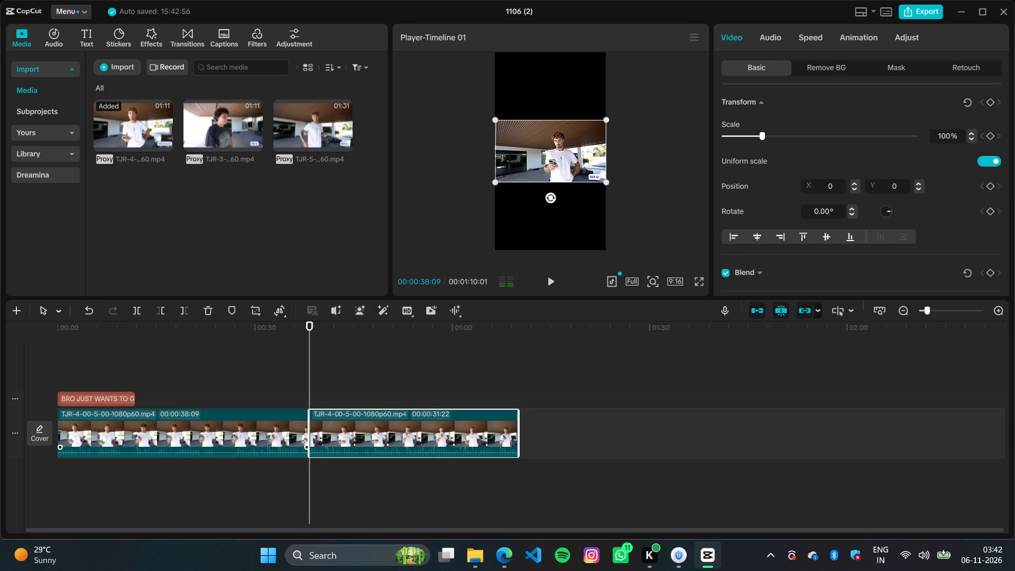
Move the hook text clip clear of the first TJR-4 segment and delete the segment before the split.
click(226, 445)
click(104, 391)
drag(106, 393, 447, 395)
click(316, 421)
click(281, 422)
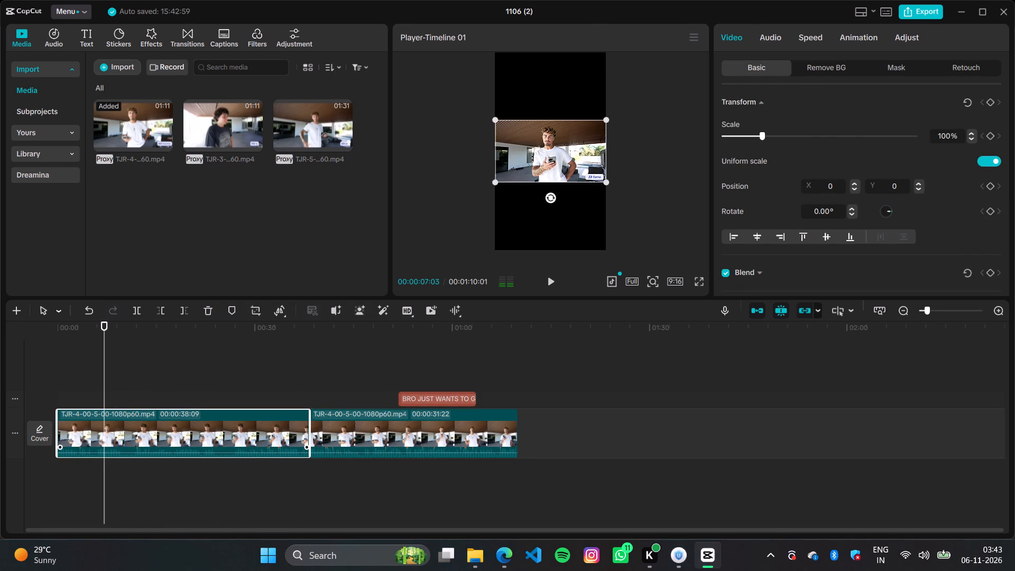
key(BackSpace)
Play the opening seconds of the remaining TJR-4 clip to check where the speech starts.
click(69, 380)
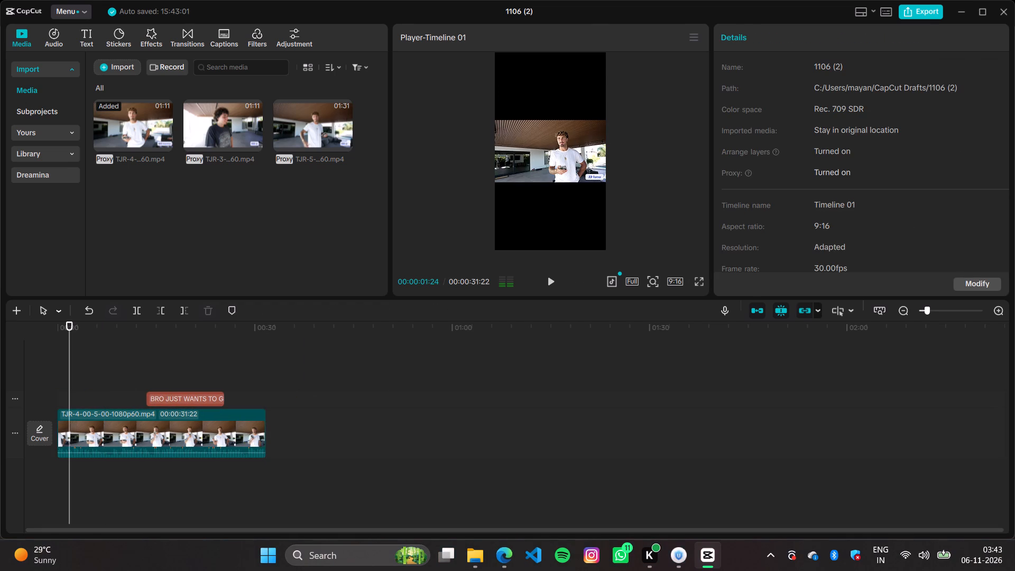
key(space)
drag(69, 380, 30, 381)
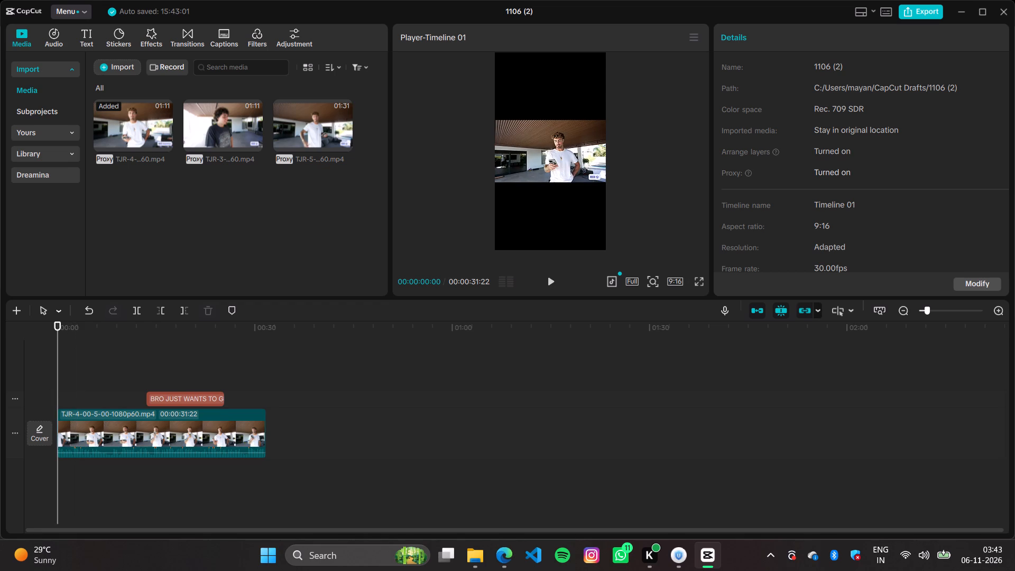
key(space)
key(space)
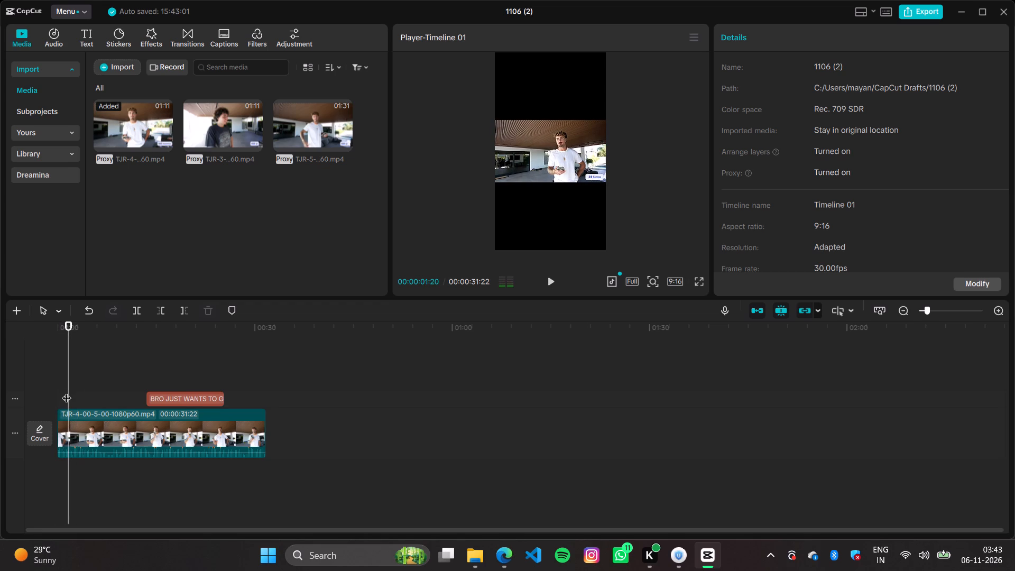
drag(67, 384, 58, 384)
key(space)
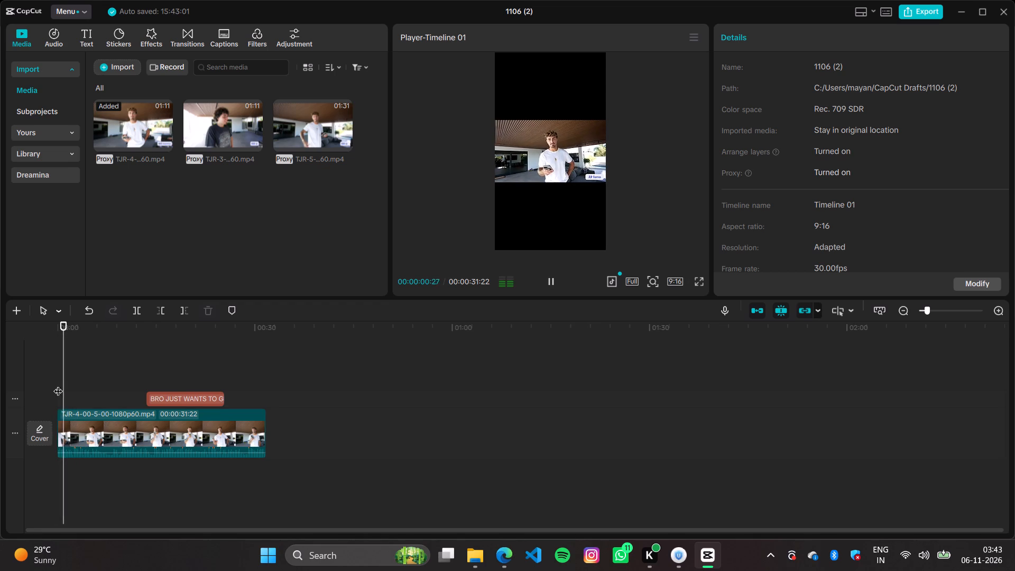
key(space)
Move the hook text clip to the timeline start and extend it to the end of the TJR-4 clip.
click(183, 394)
drag(183, 394, 142, 393)
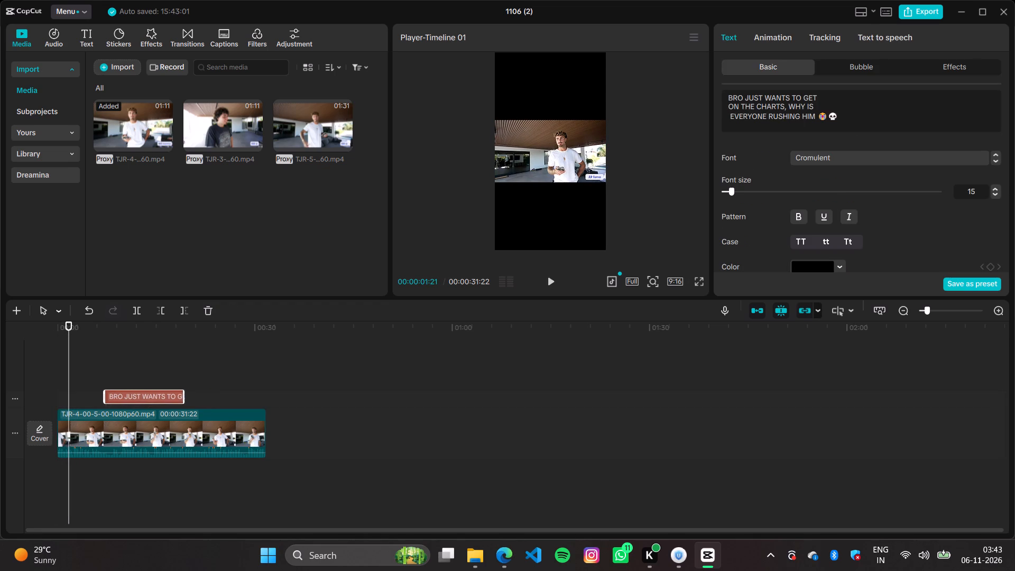
drag(142, 393, 93, 396)
drag(137, 394, 275, 403)
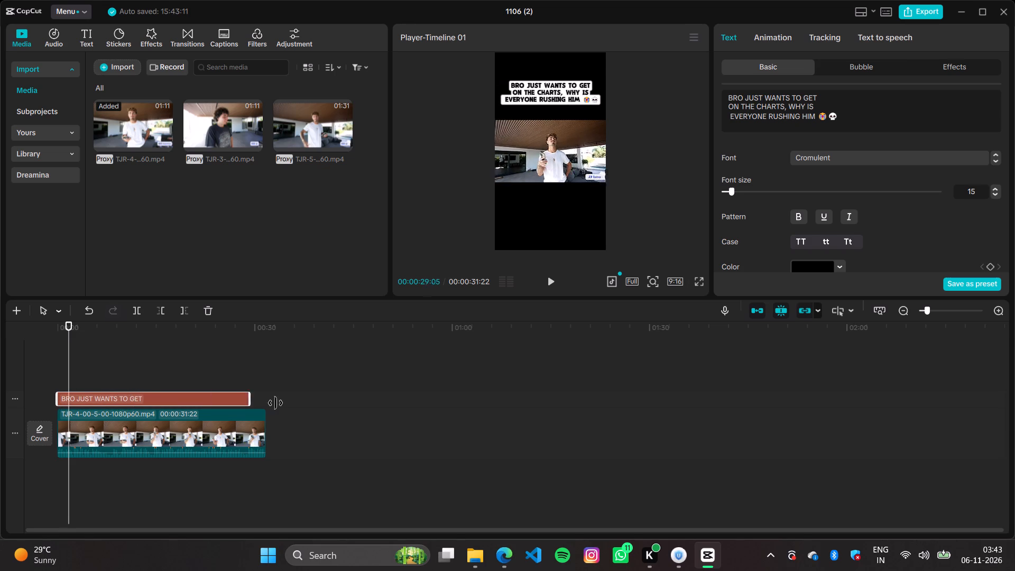
drag(275, 403, 267, 404)
Review the remaining TJR-4 footage for a tighter starting point and split the video clip at 00:00:08:03.
click(180, 367)
click(116, 361)
key(space)
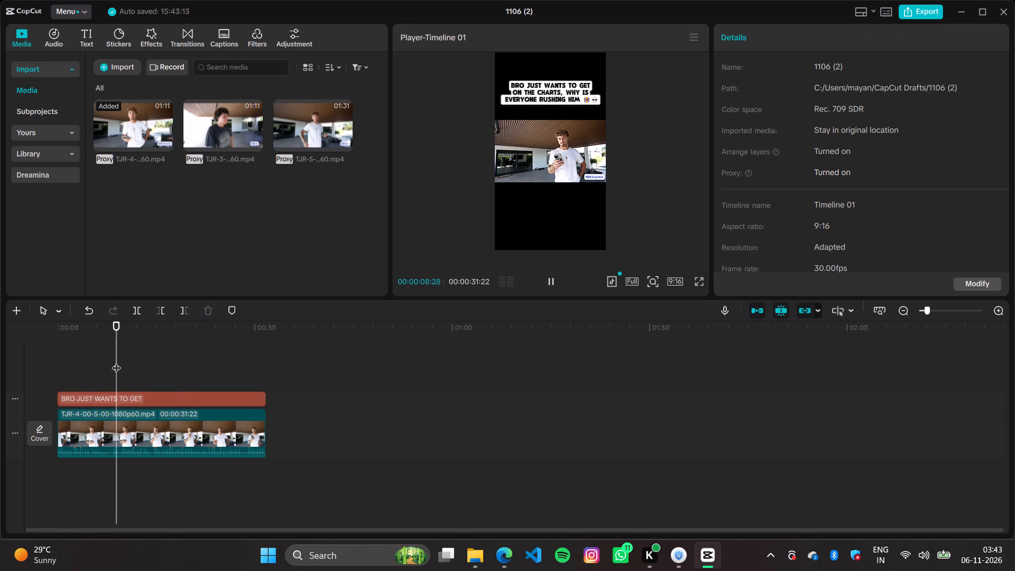
click(89, 354)
key(space)
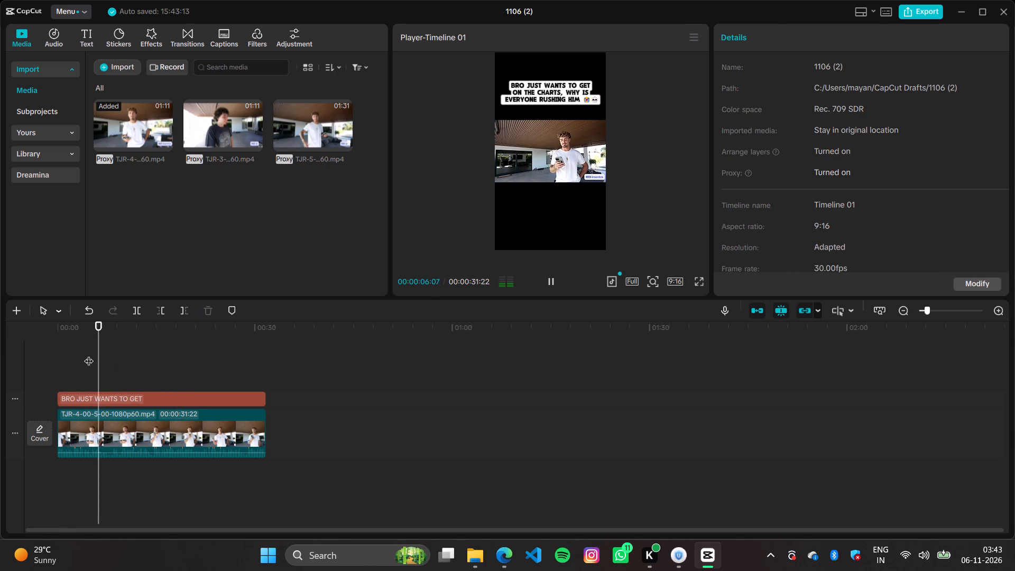
key(space)
click(75, 355)
click(71, 355)
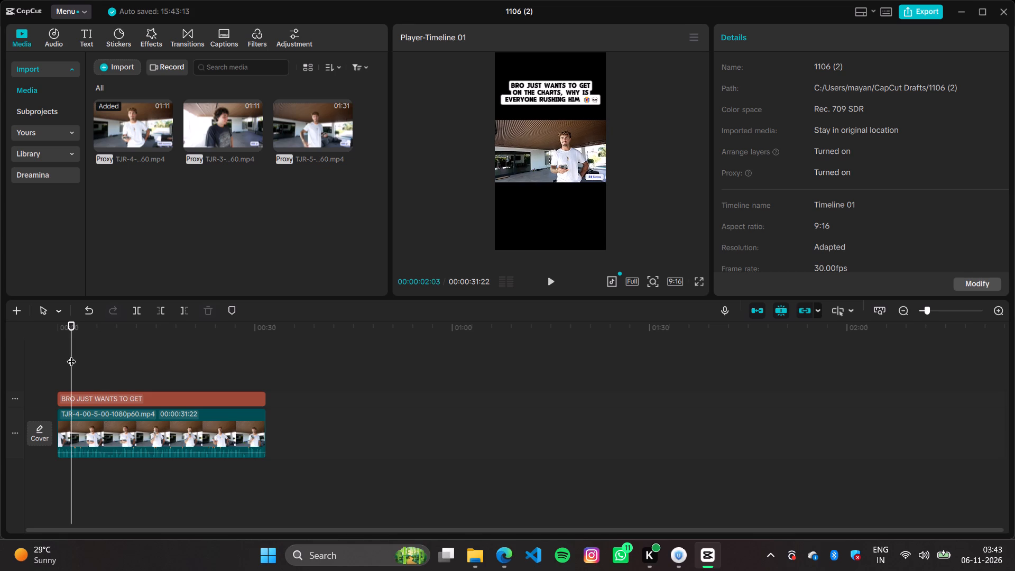
key(space)
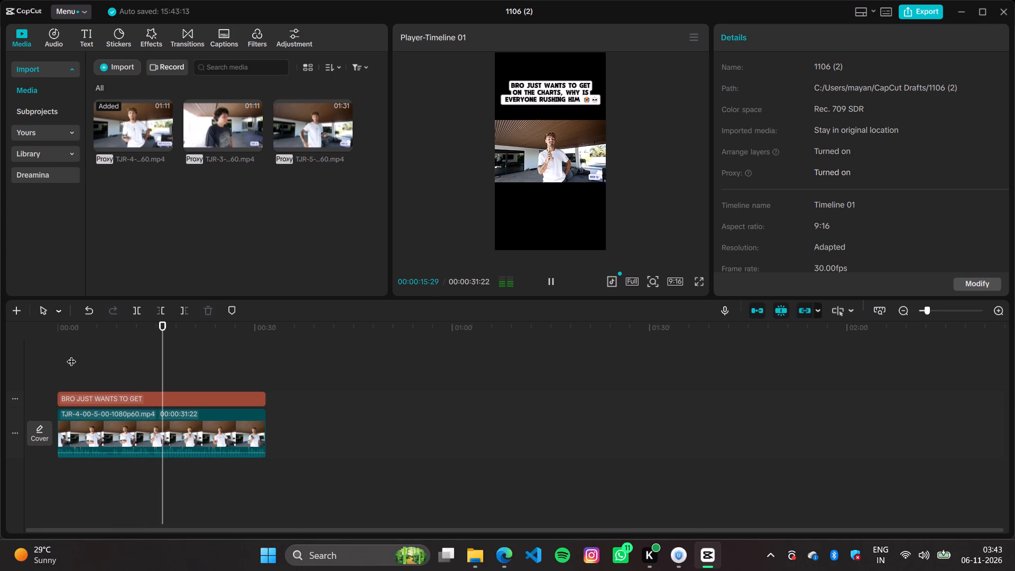
key(space)
key(Left)
key(Left)
key(Left)
key(Left)
key(Left)
key(Left)
key(Left)
key(Left)
key(Left)
key(Left)
key(Left)
key(Left)
key(Left)
key(Left)
key(Left)
key(Left)
key(Left)
key(Left)
key(Left)
key(Left)
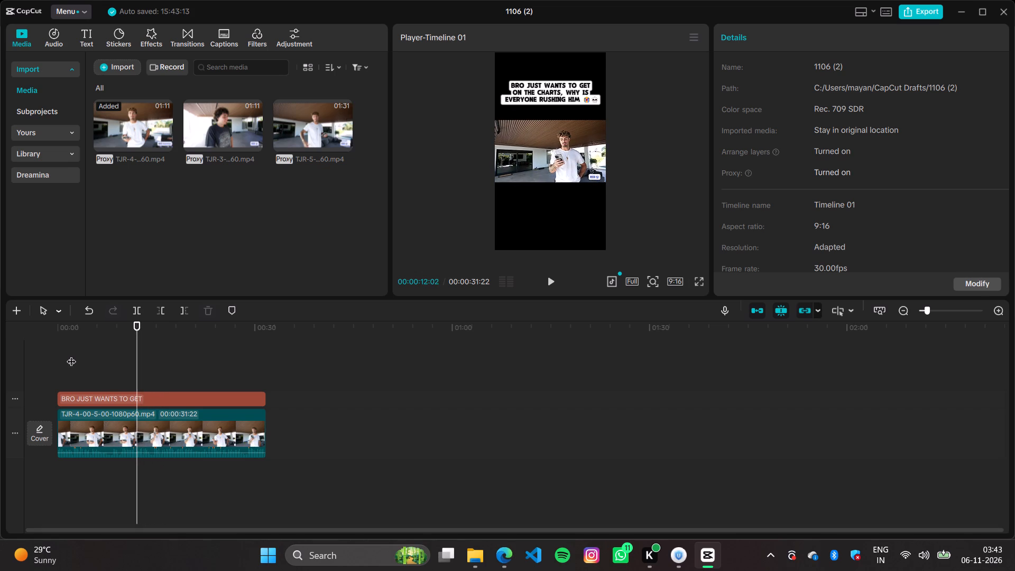
click(77, 355)
key(space)
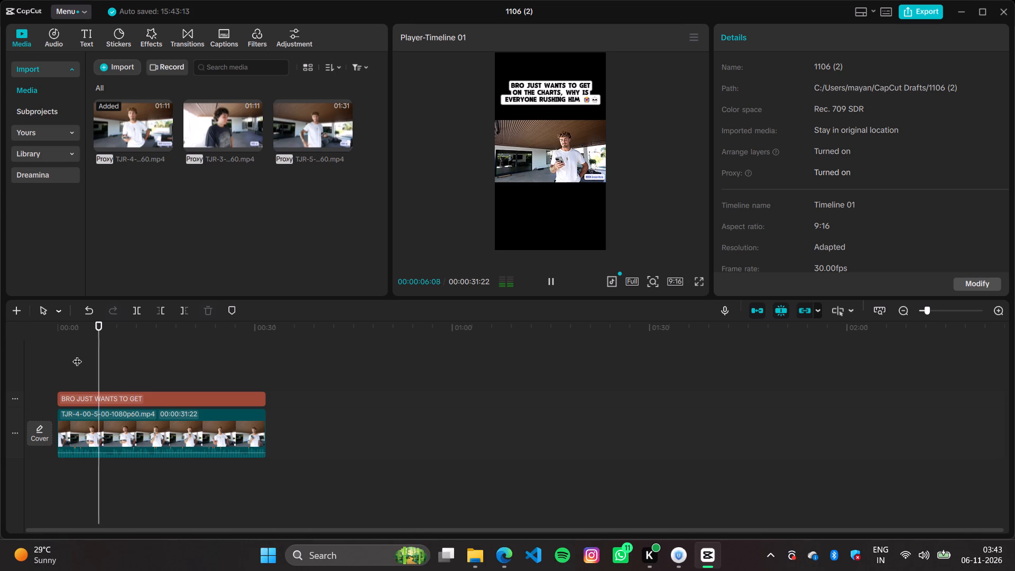
key(space)
key(space)
key(space)
key(space)
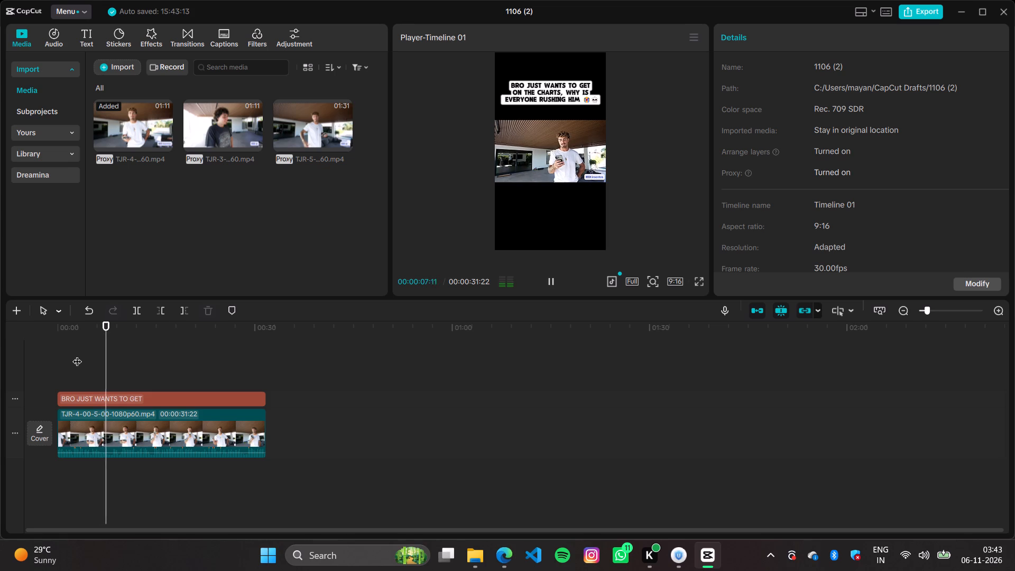
key(space)
key(space)
key(space)
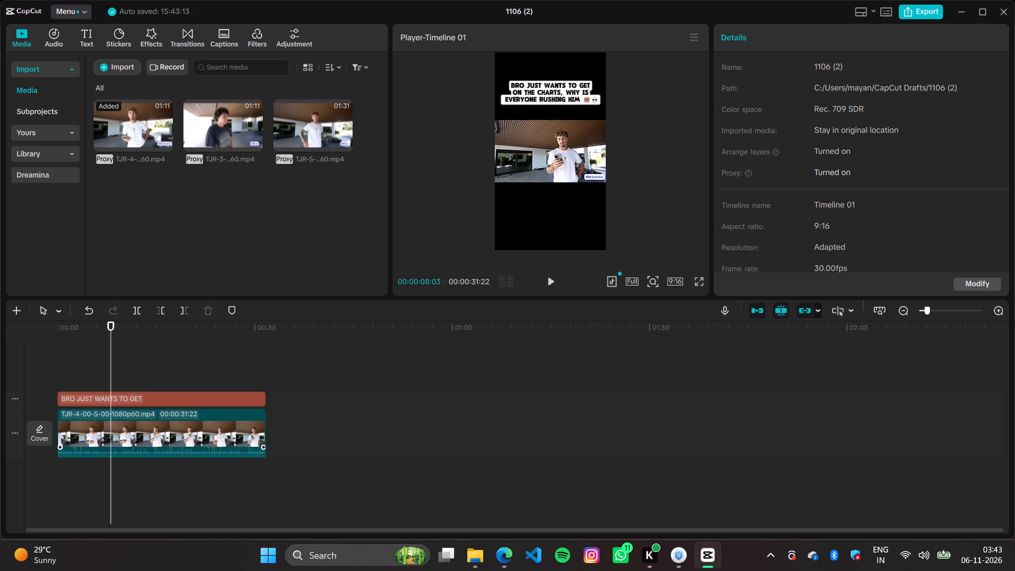
click(89, 429)
key(ctrl+b)
Shift the hook text clip later on its track and delete the TJR-4 segment before the split.
click(84, 427)
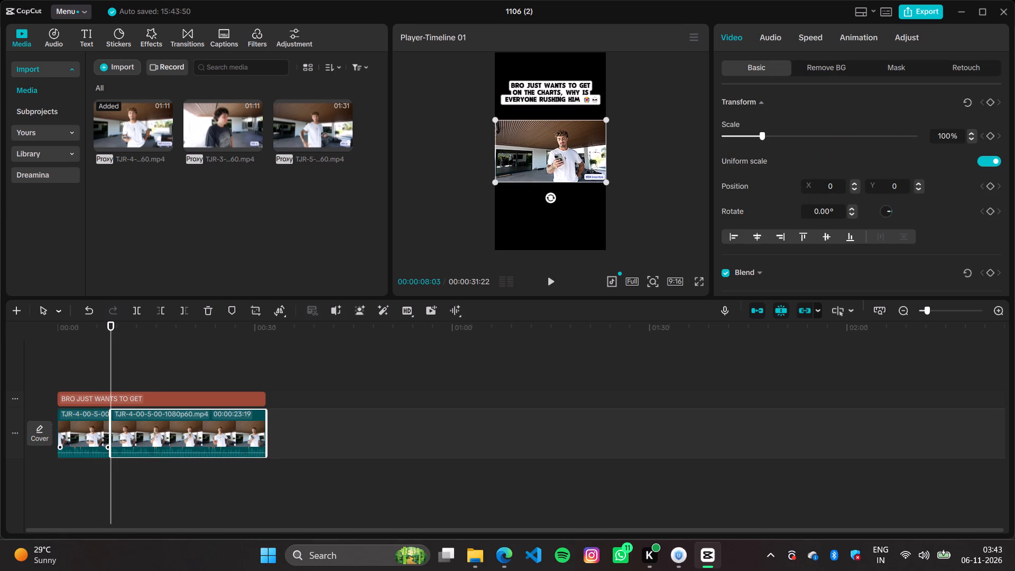
drag(81, 400, 147, 394)
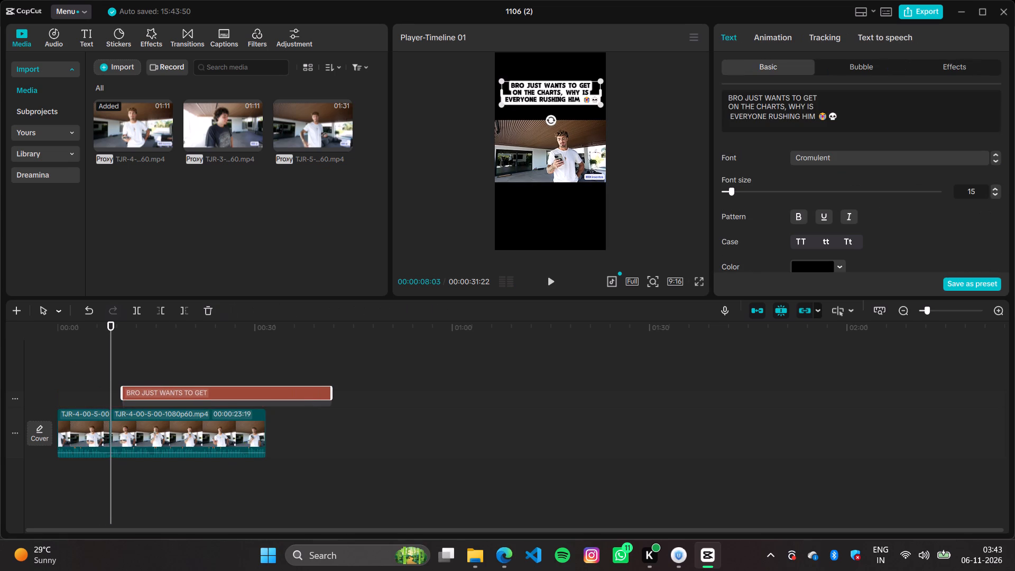
drag(147, 394, 147, 395)
click(94, 426)
key(BackSpace)
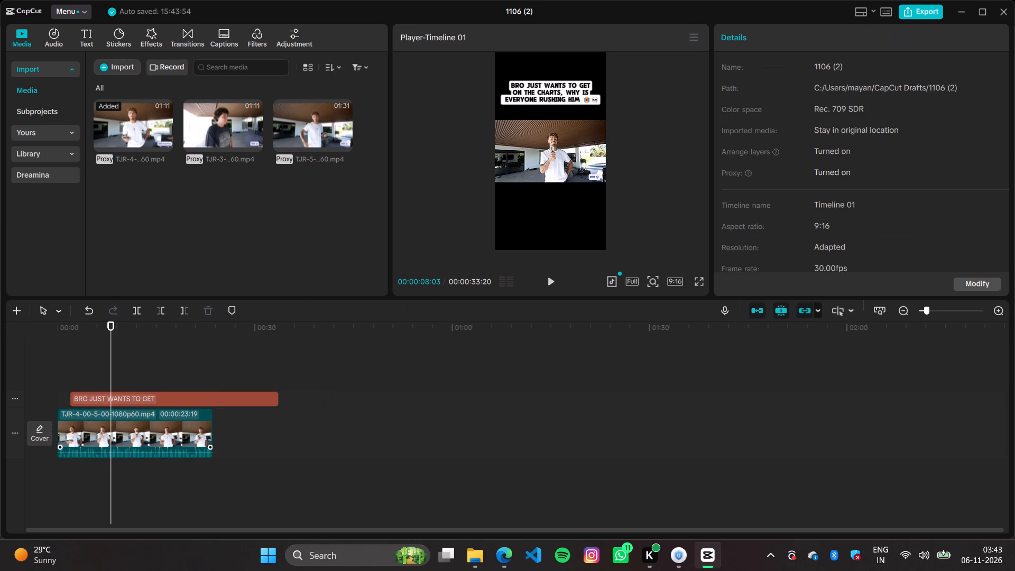
Shorten the hook text clip to roughly the length of the trimmed video and align it with the timeline start.
drag(93, 396, 85, 396)
drag(272, 397, 241, 397)
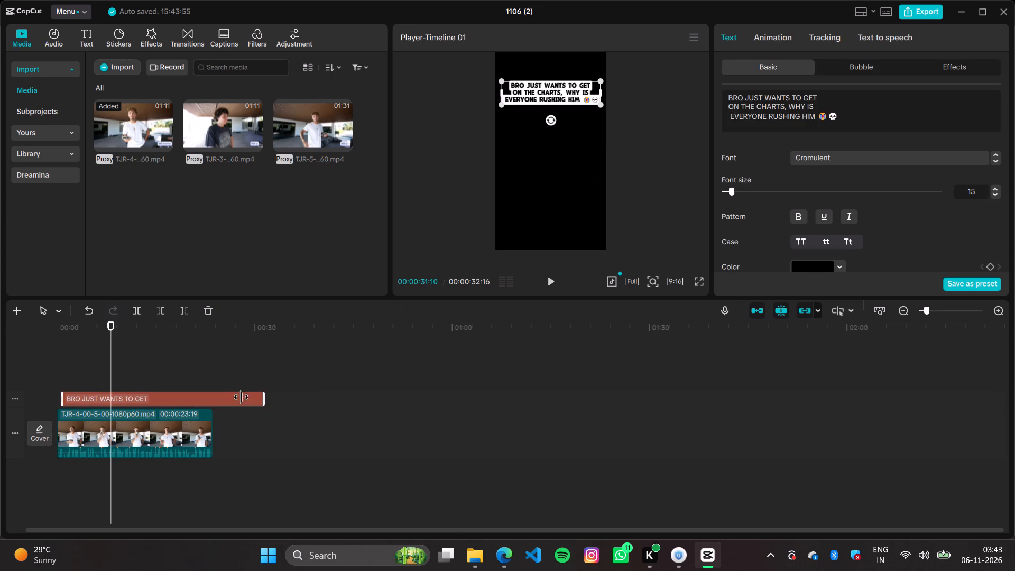
drag(241, 397, 211, 401)
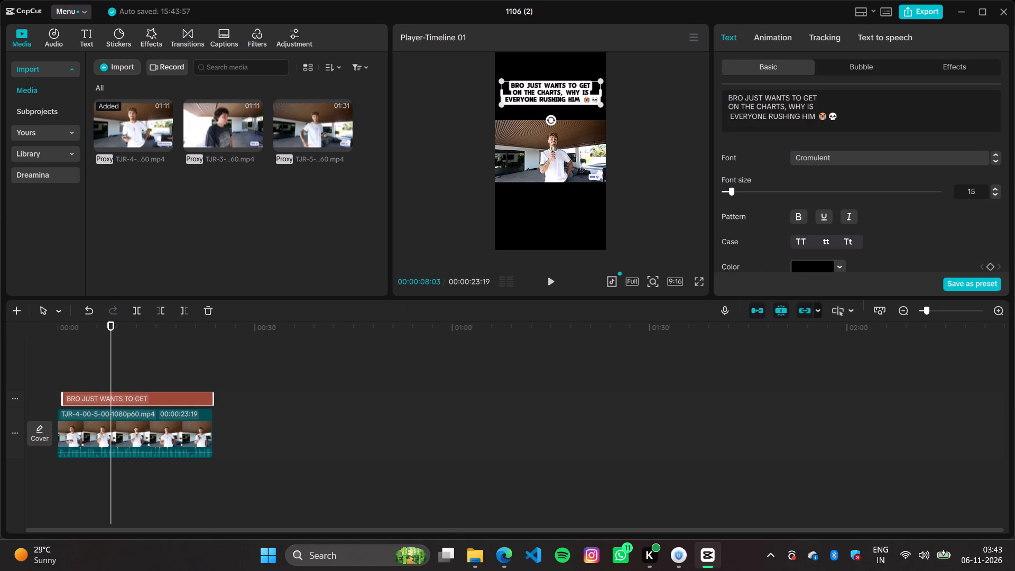
click(91, 396)
drag(91, 396, 81, 395)
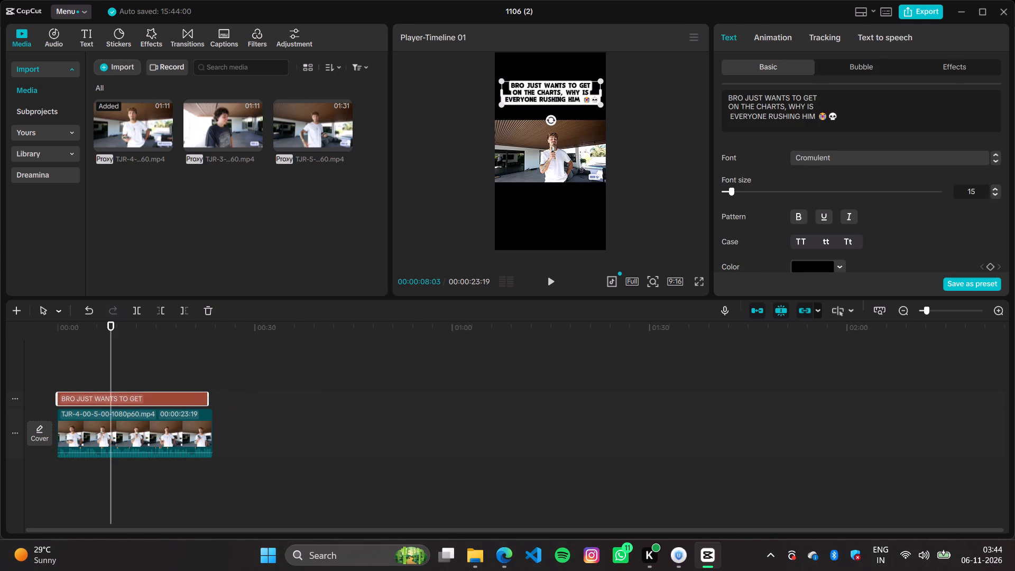
Play the whole short through and extend the hook text clip to the video's end at 00:00:23:19.
click(60, 372)
key(space)
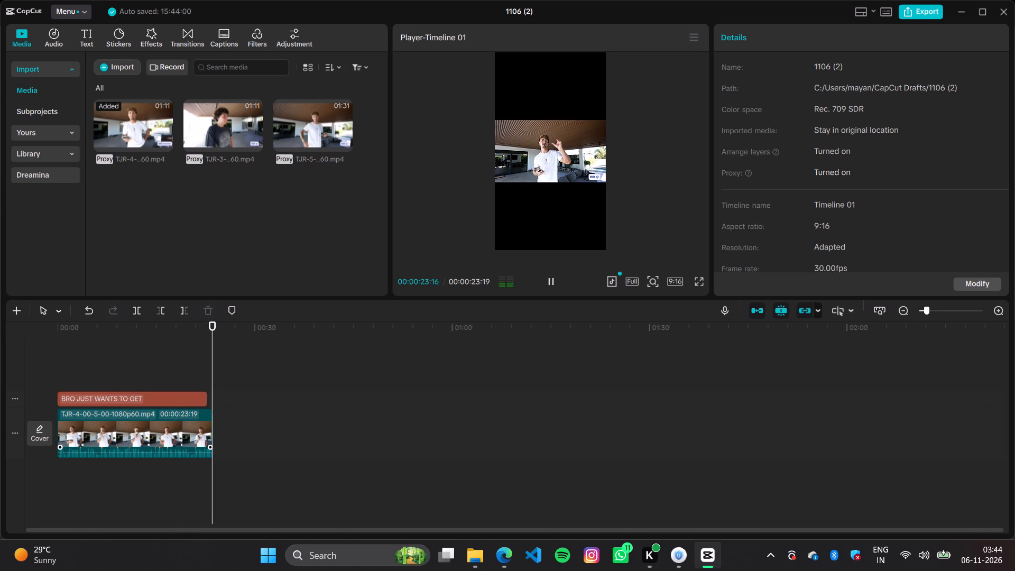
click(179, 431)
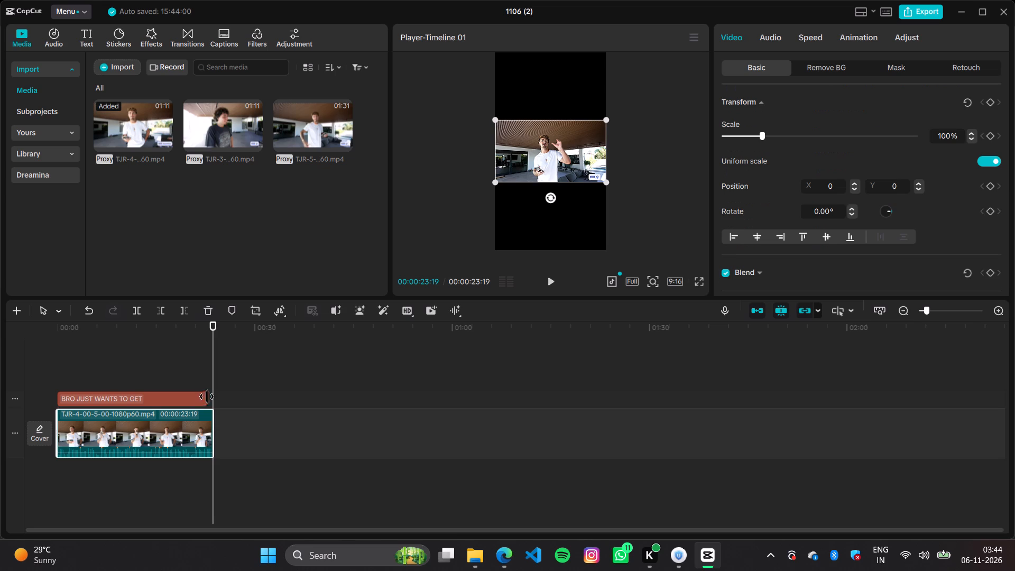
drag(207, 396, 213, 396)
click(198, 372)
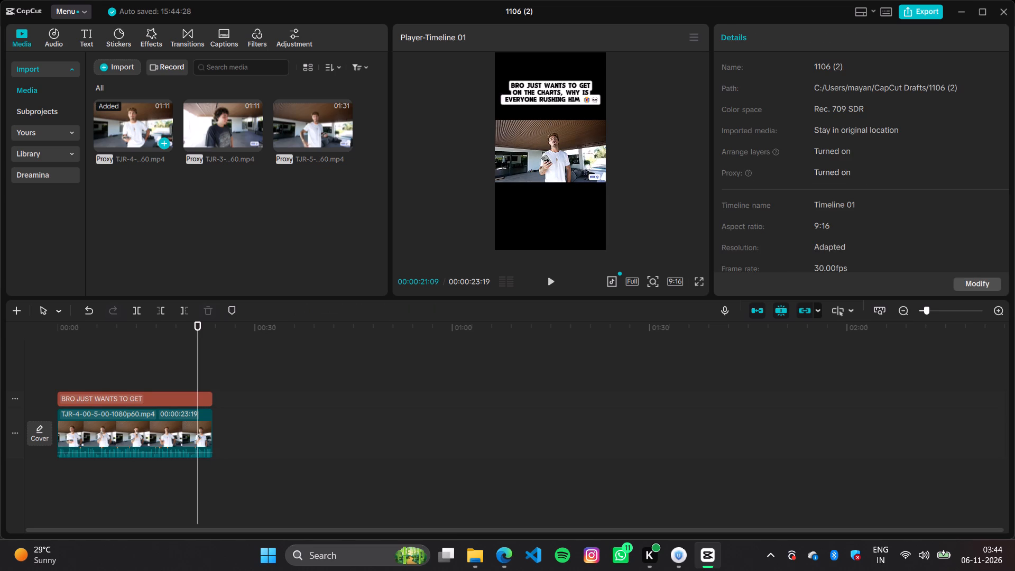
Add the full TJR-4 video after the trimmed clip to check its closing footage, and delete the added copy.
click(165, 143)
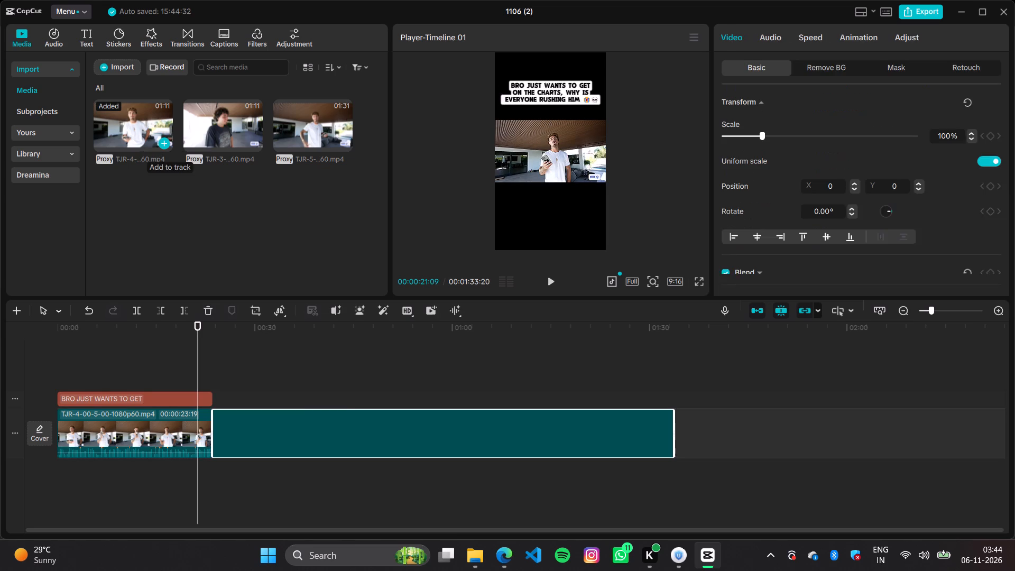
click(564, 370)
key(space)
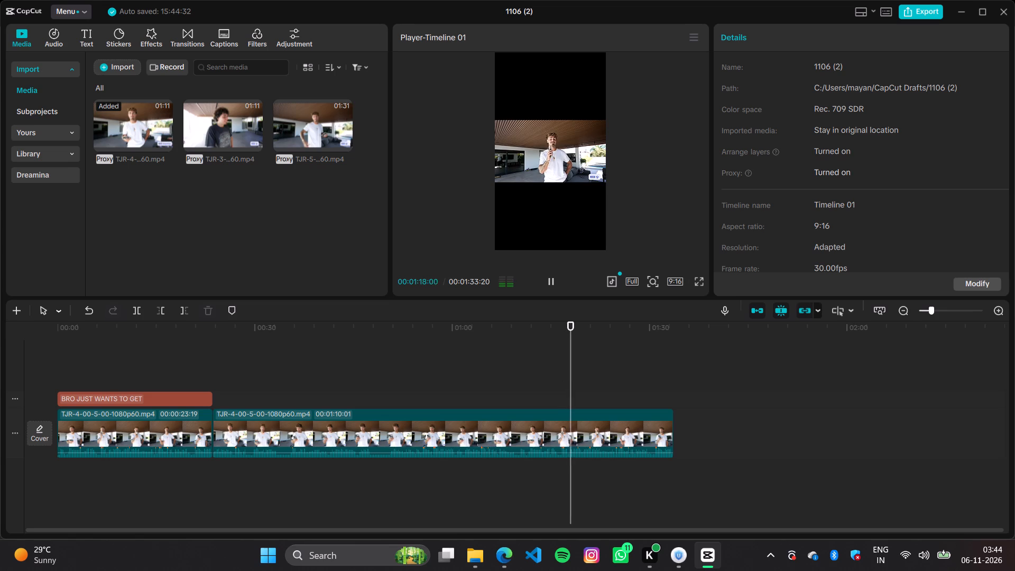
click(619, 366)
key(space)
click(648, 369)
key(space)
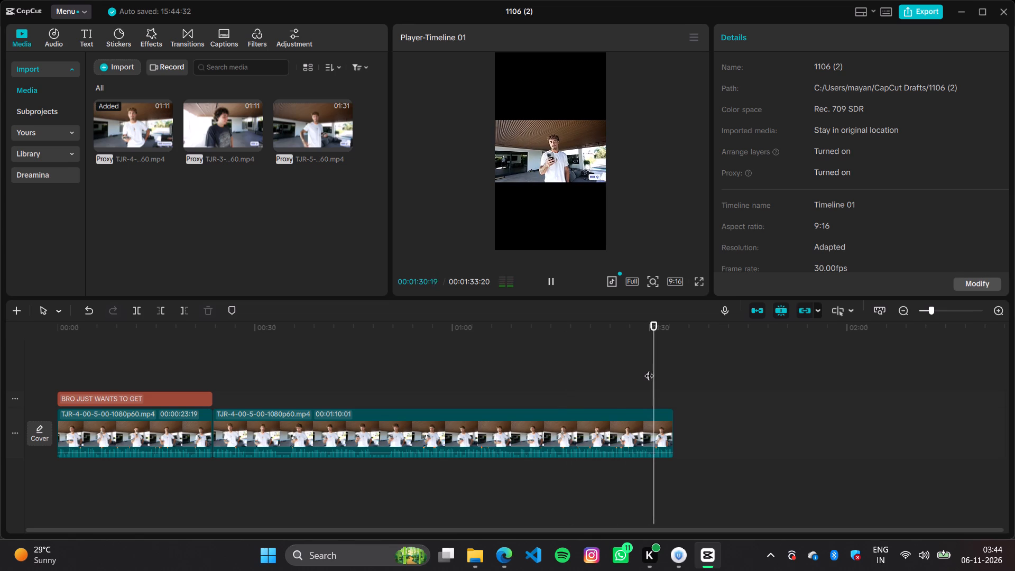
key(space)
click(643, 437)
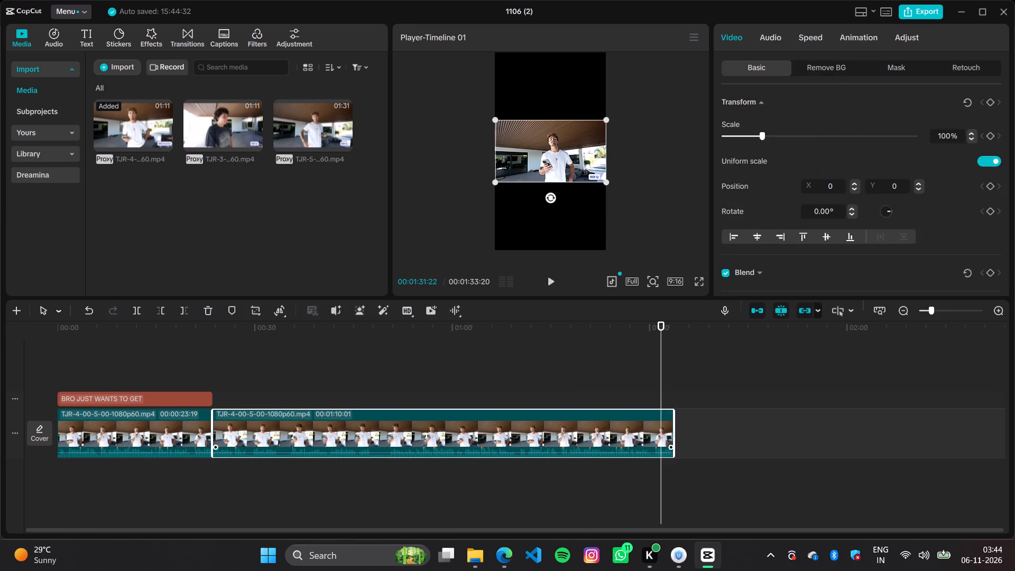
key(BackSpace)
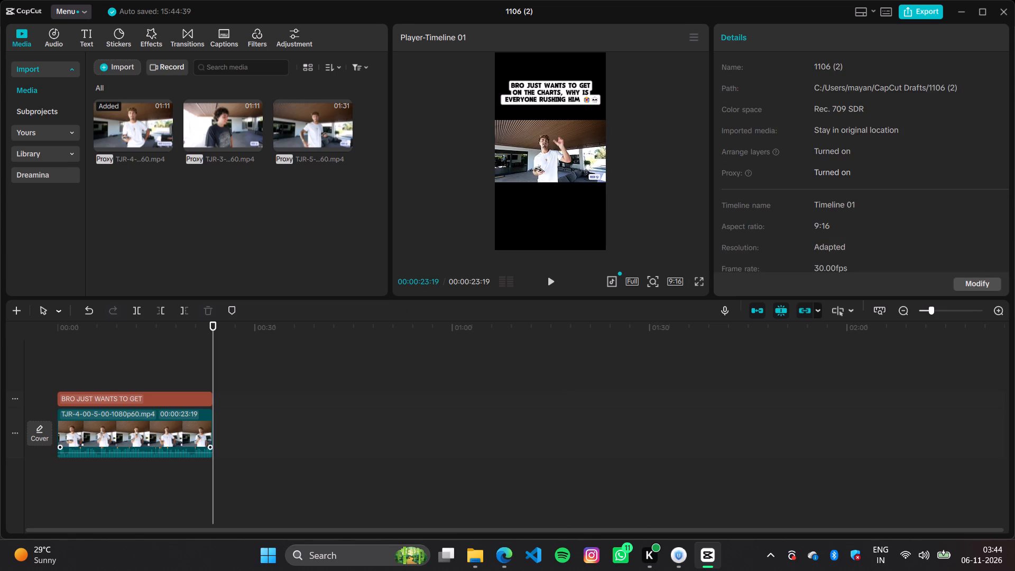
Generate English auto captions for the trimmed TJR-4 clip.
click(178, 408)
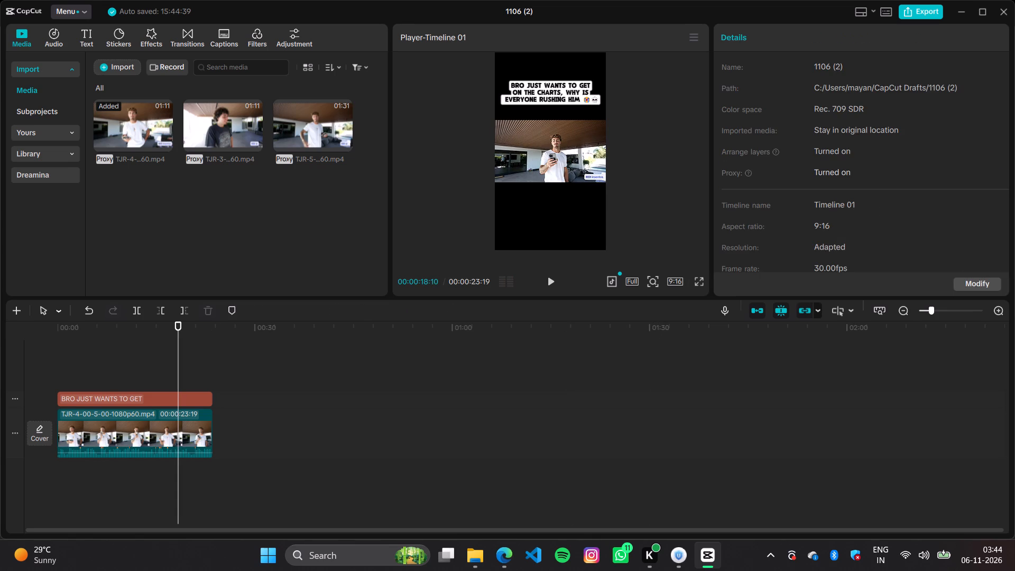
click(145, 442)
click(85, 38)
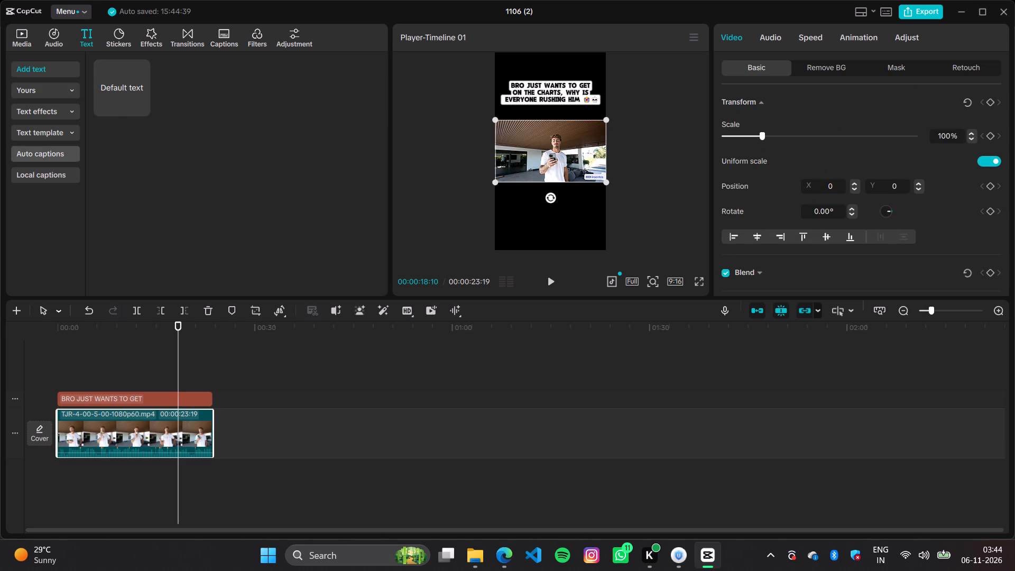
click(46, 160)
click(345, 288)
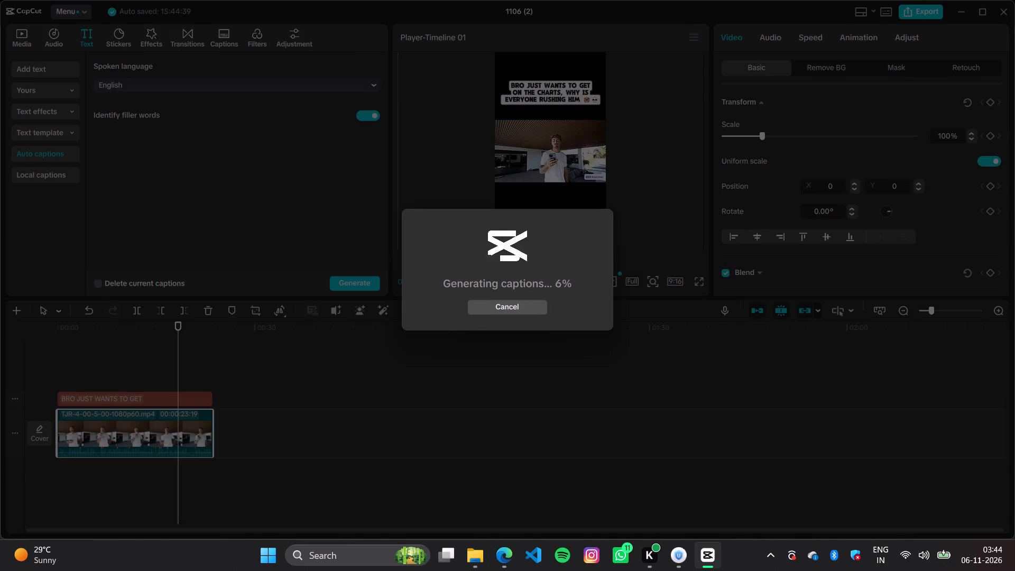
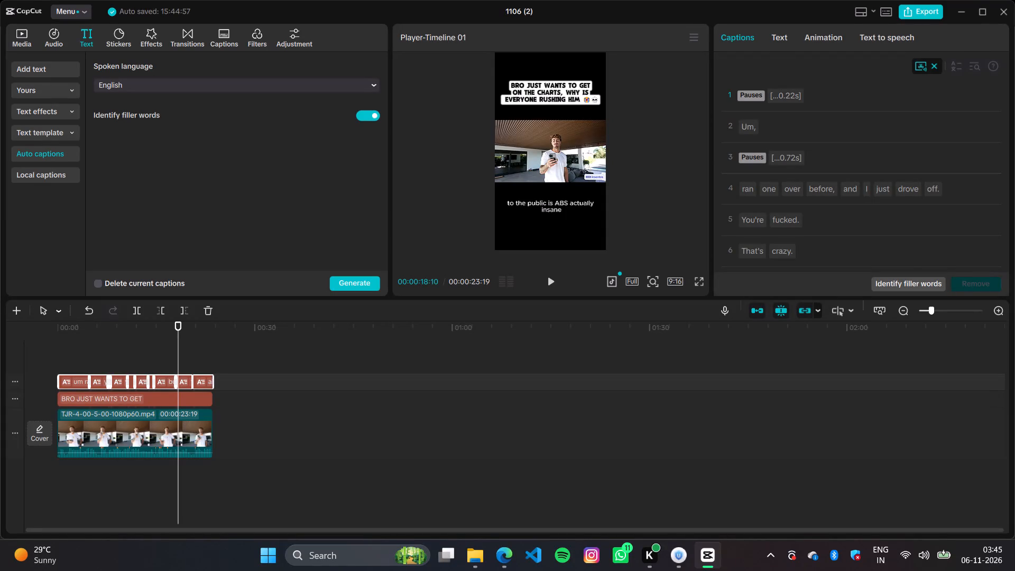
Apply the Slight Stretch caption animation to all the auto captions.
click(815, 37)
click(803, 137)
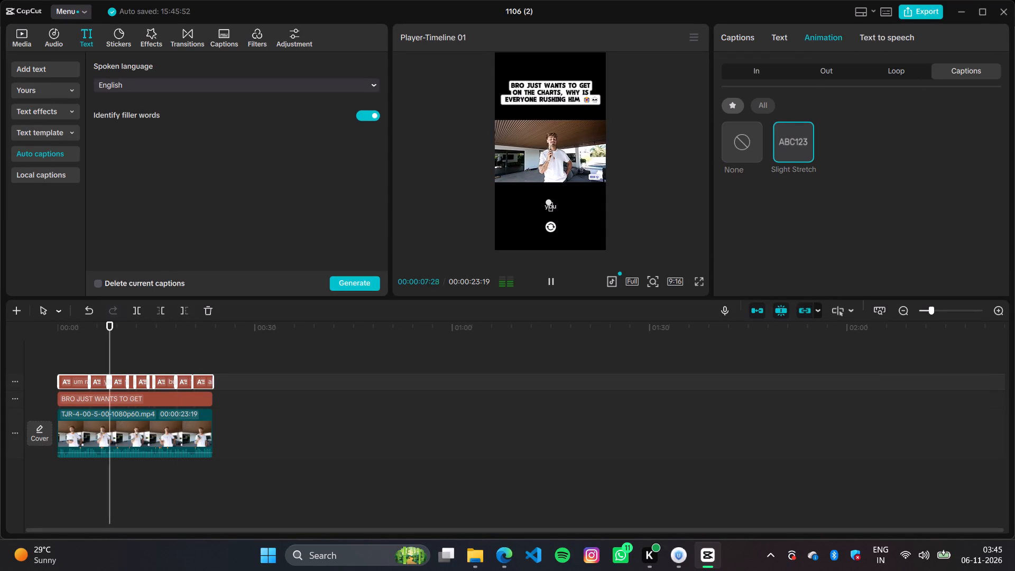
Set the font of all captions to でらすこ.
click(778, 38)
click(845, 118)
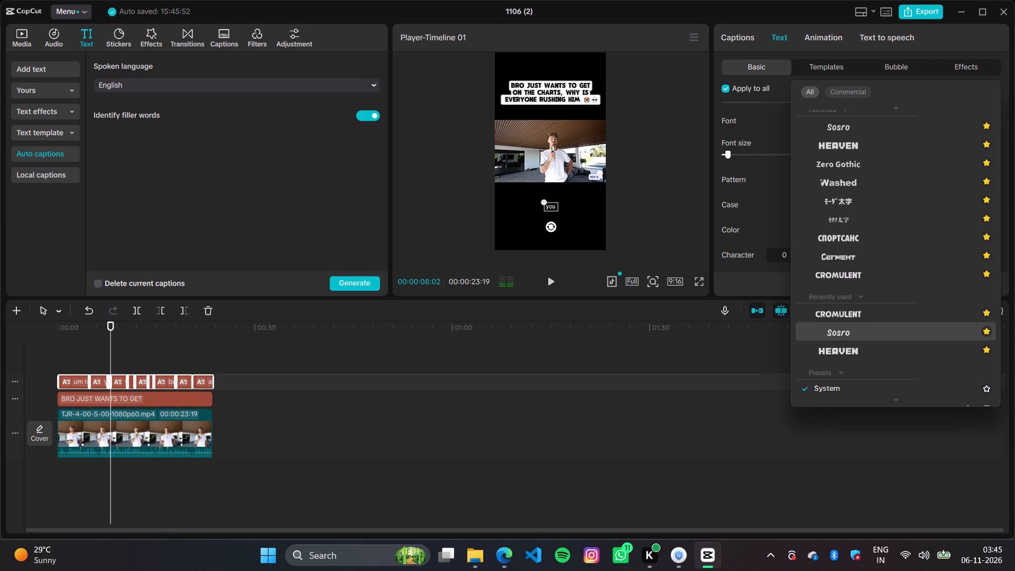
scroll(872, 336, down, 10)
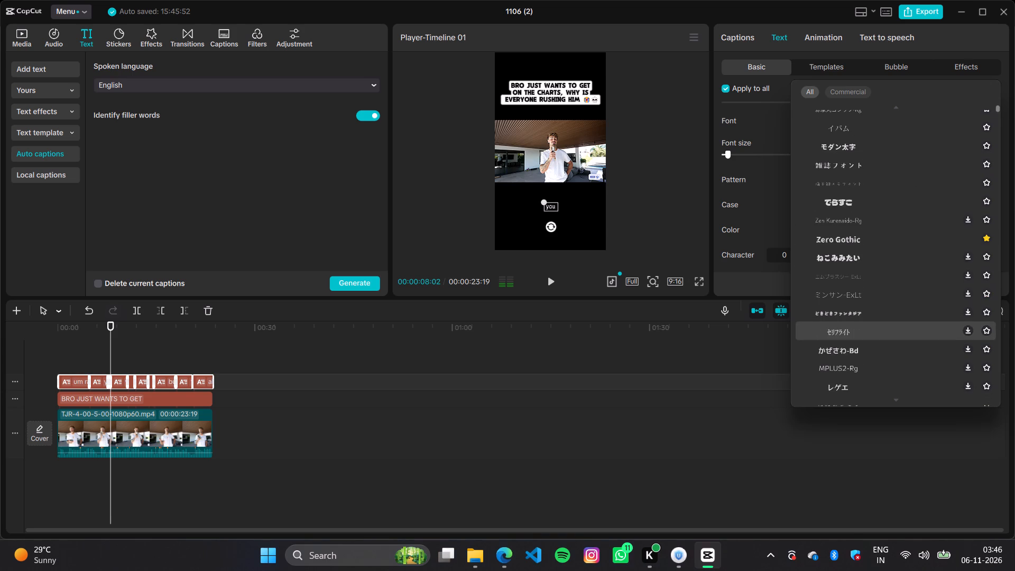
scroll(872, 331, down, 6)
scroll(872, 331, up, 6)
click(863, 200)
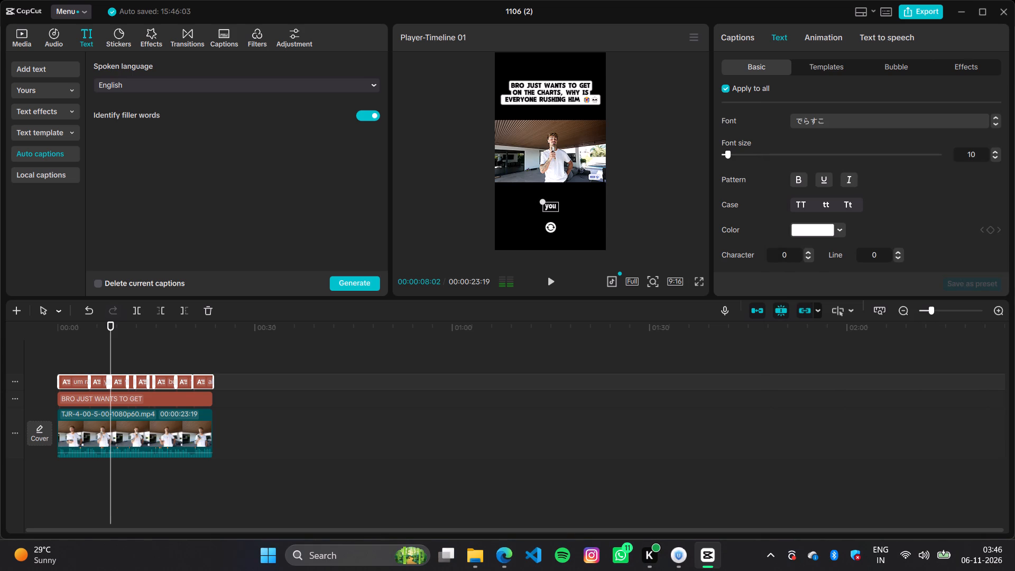
Add the でらすこ font to the favourite fonts, keeping it as the captions' font.
click(843, 122)
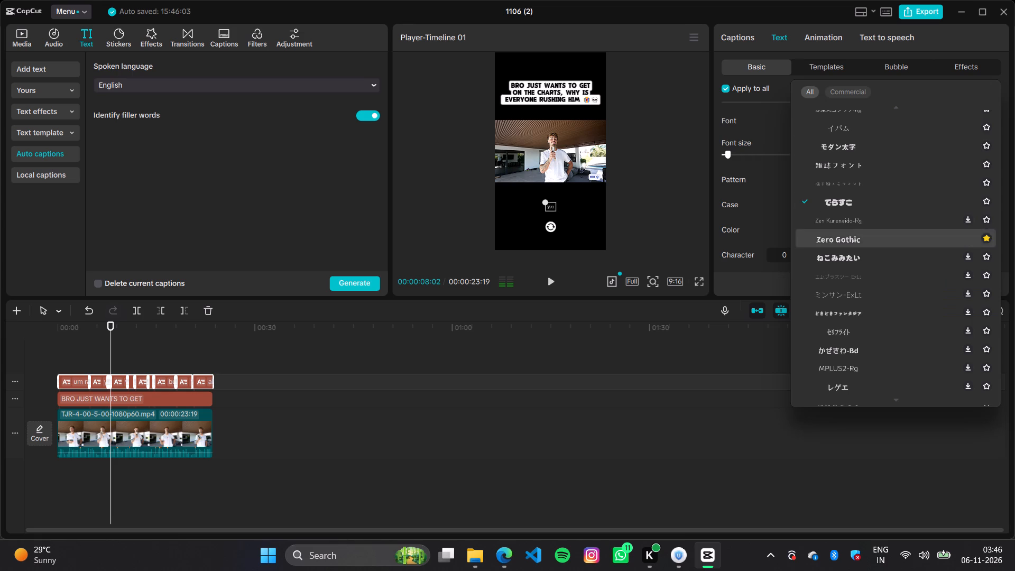
click(985, 200)
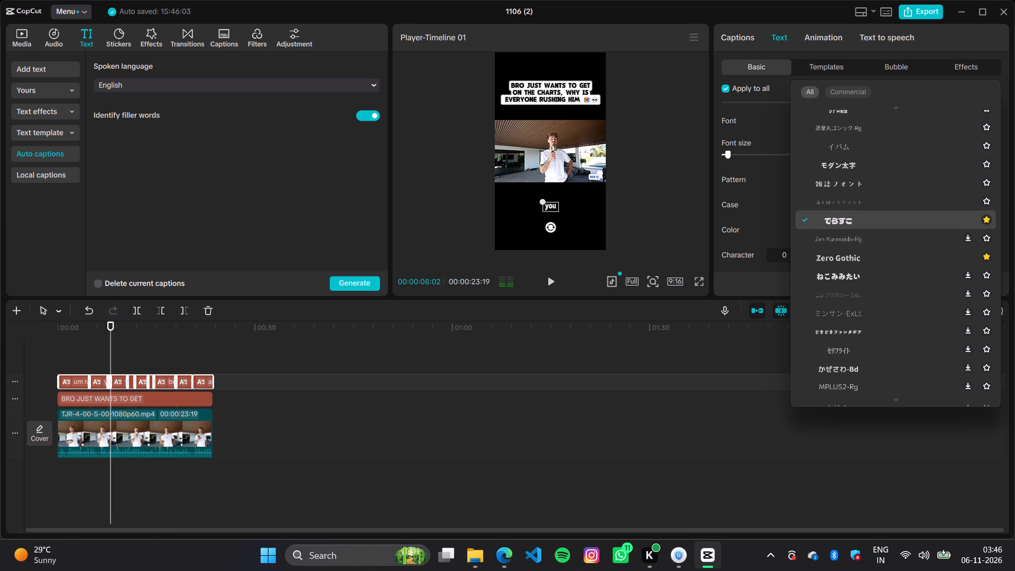
click(820, 219)
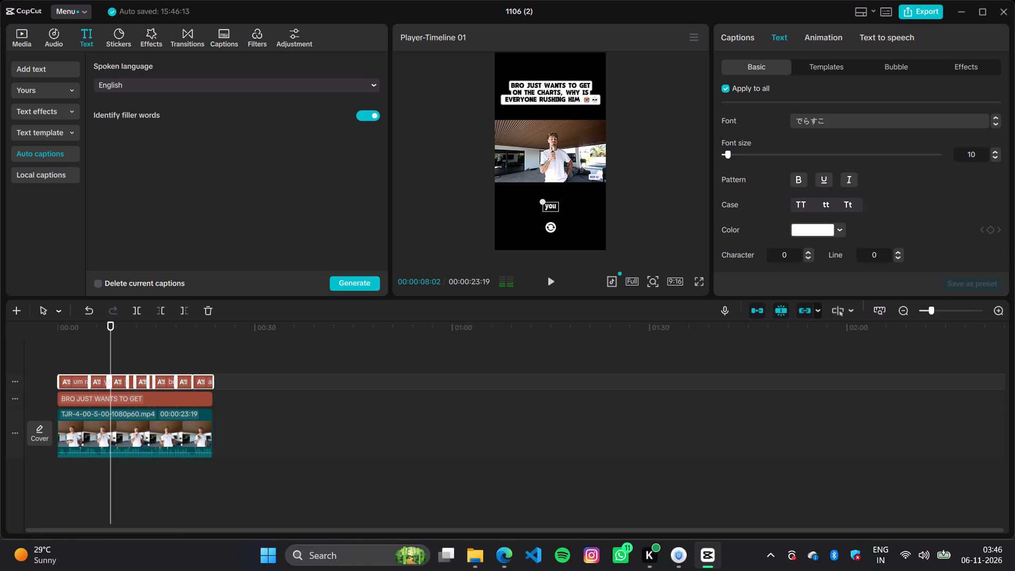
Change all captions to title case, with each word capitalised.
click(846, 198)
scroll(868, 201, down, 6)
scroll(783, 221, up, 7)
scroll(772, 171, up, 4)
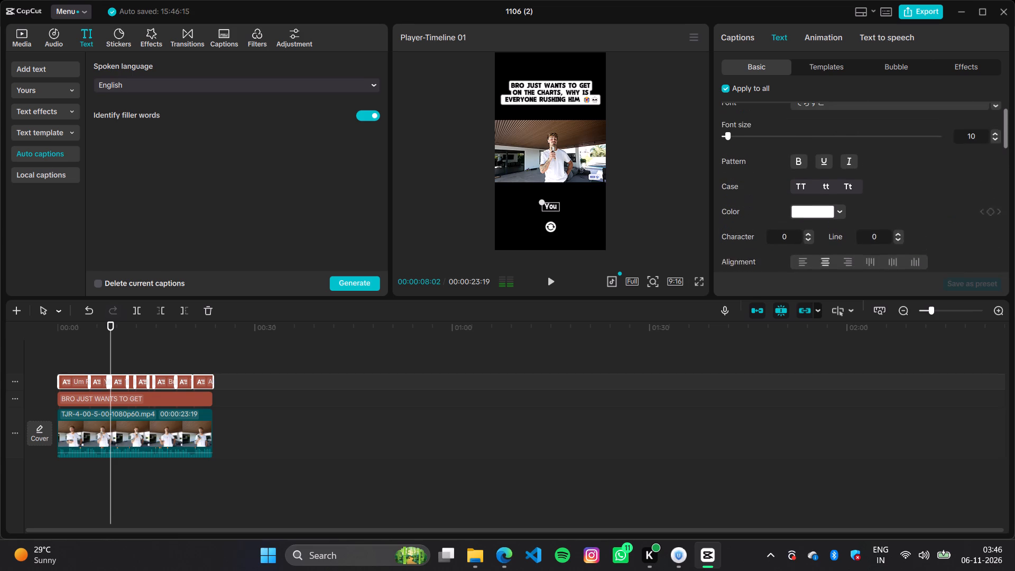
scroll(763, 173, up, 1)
click(198, 399)
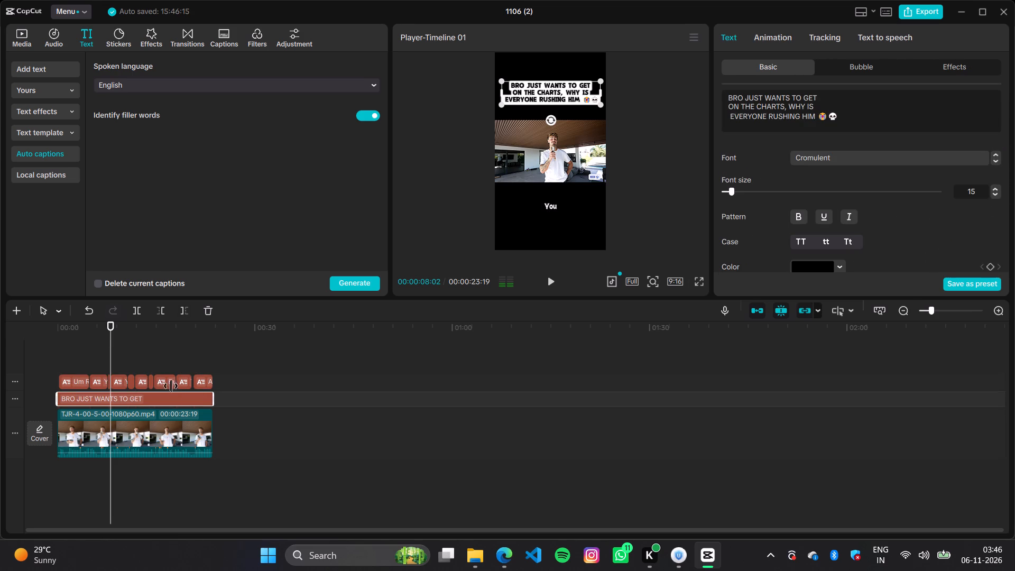
drag(257, 385, 0, 373)
click(733, 43)
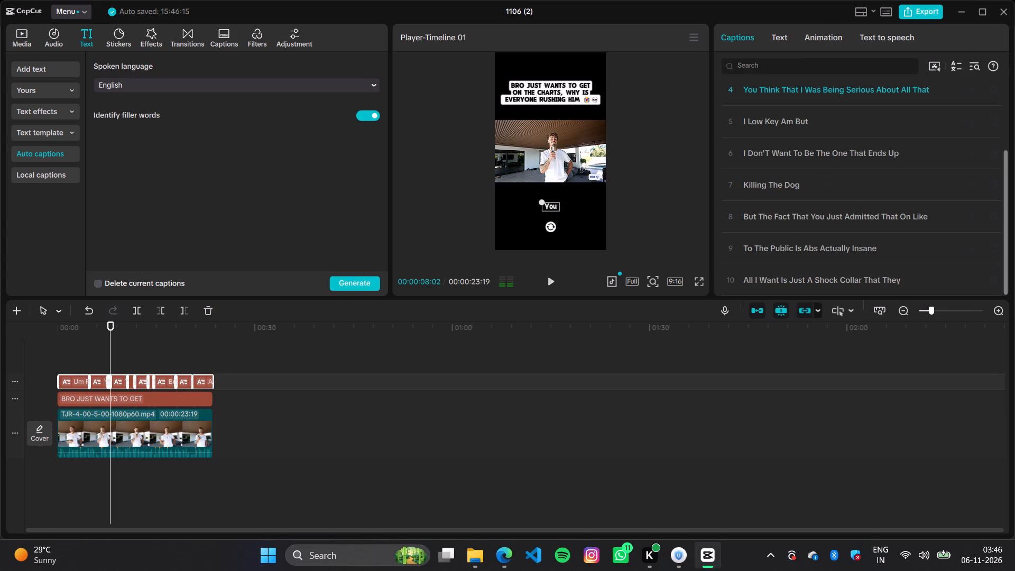
click(760, 92)
scroll(770, 180, up, 12)
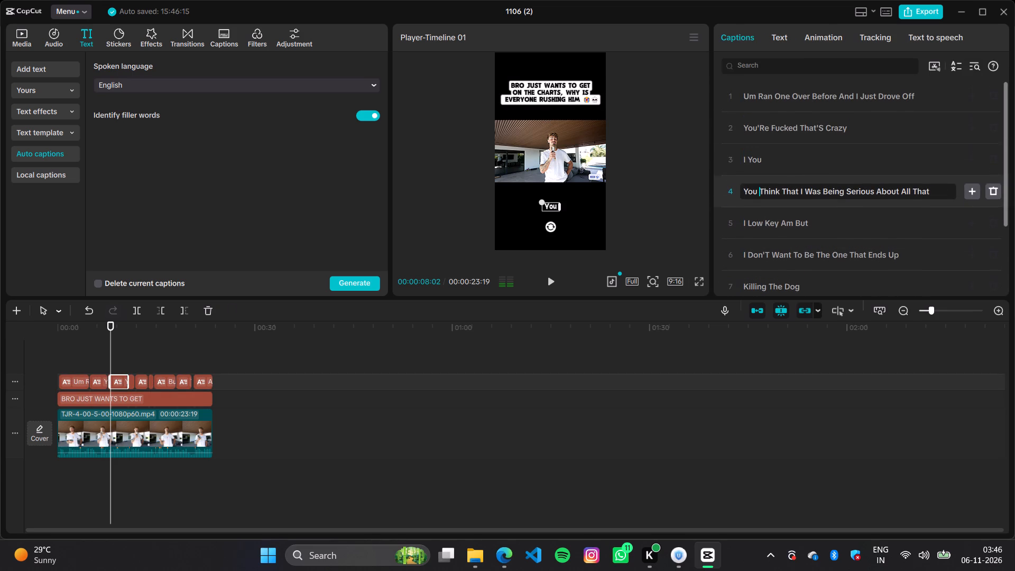
click(759, 95)
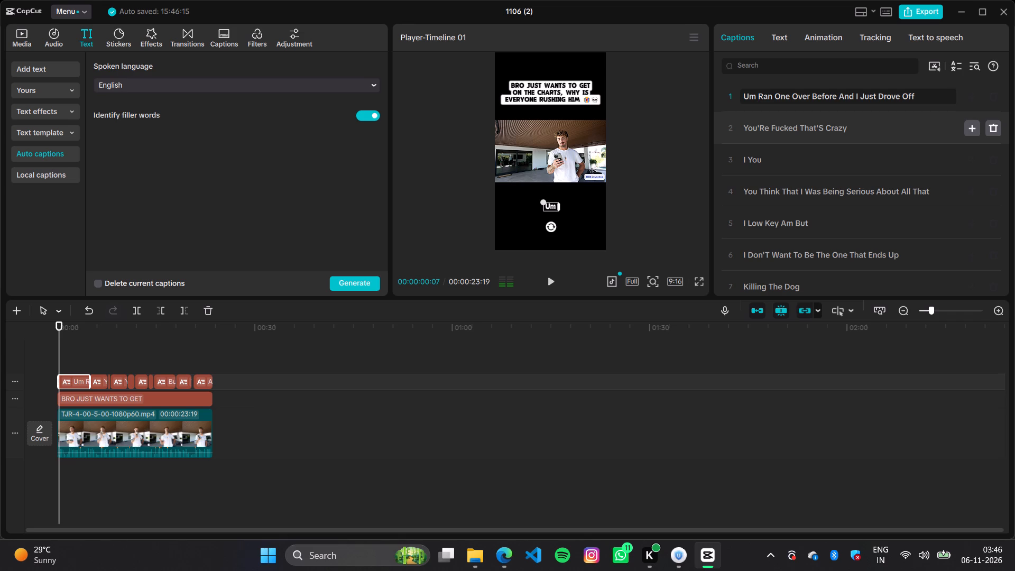
click(752, 95)
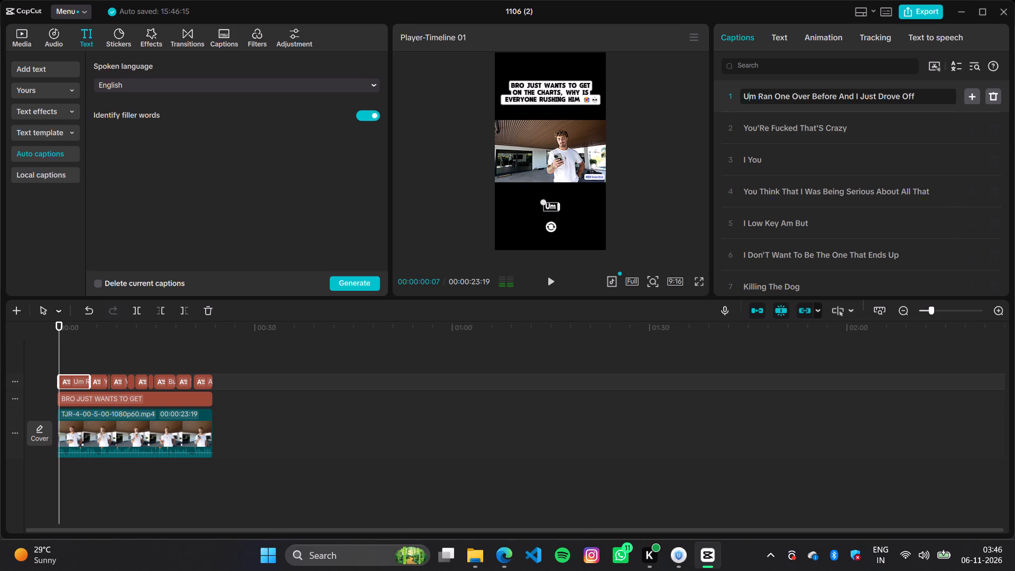
key(ctrl+c)
key(ctrl+a)
key(ctrl+c)
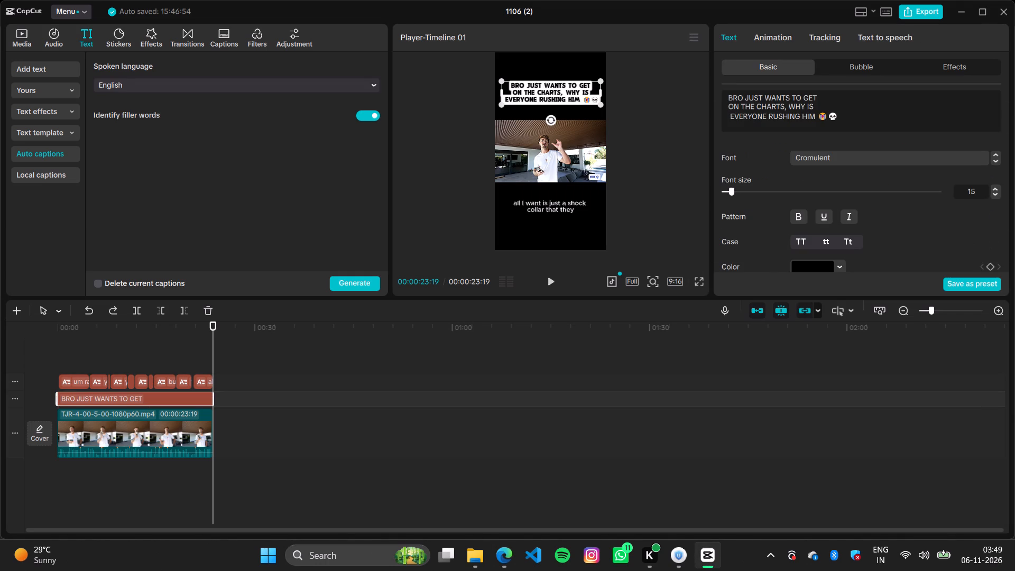
drag(856, 114, 673, 91)
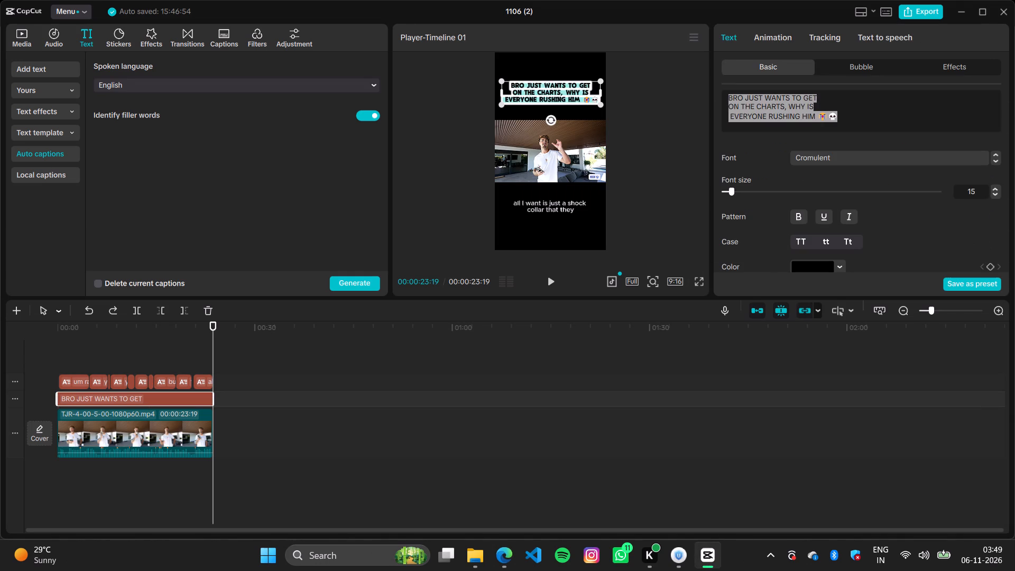
key(ctrl+v)
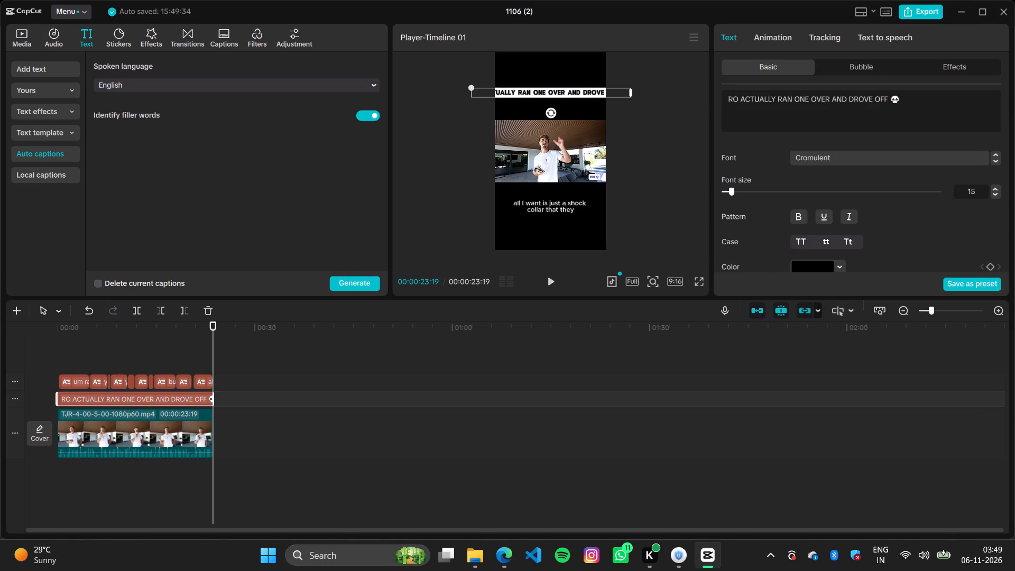
click(809, 99)
key(Return)
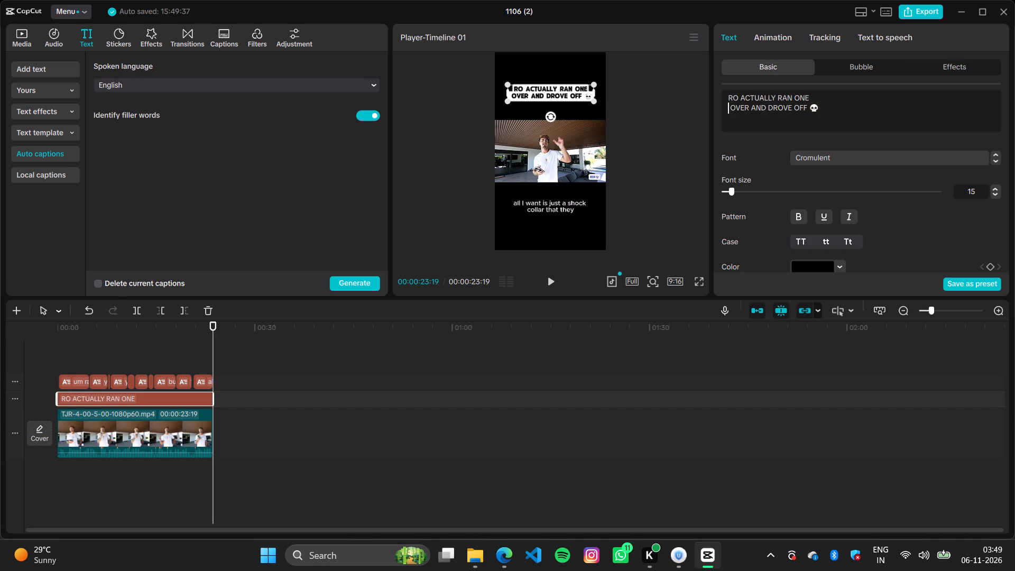
click(638, 150)
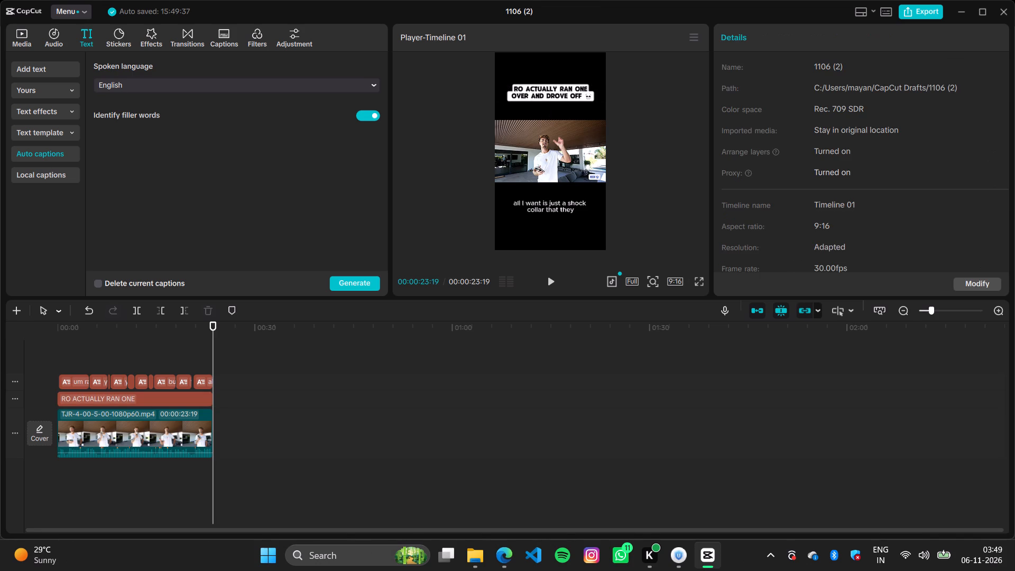
Change the hook text's font to でらすこ.
click(562, 91)
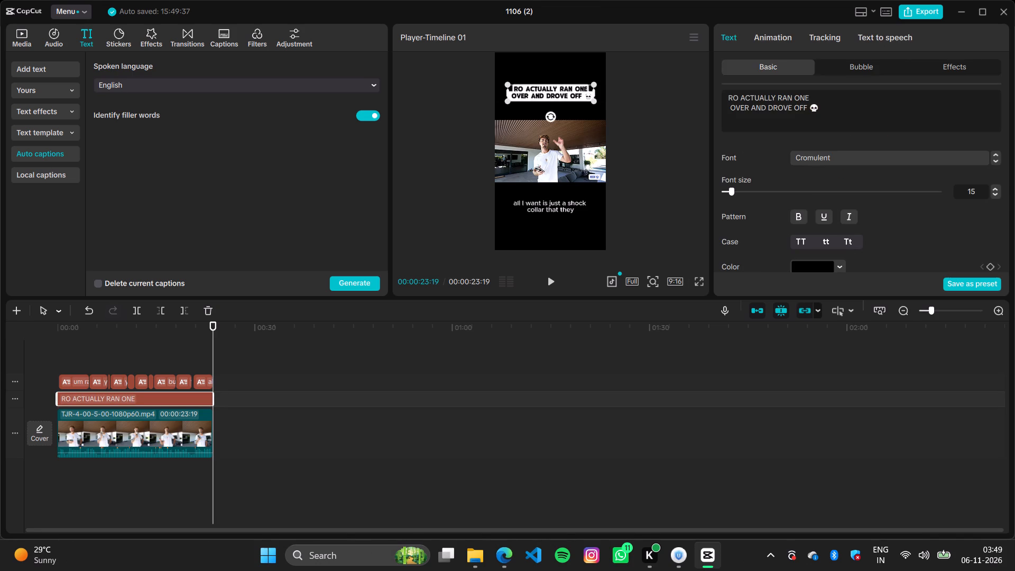
click(832, 155)
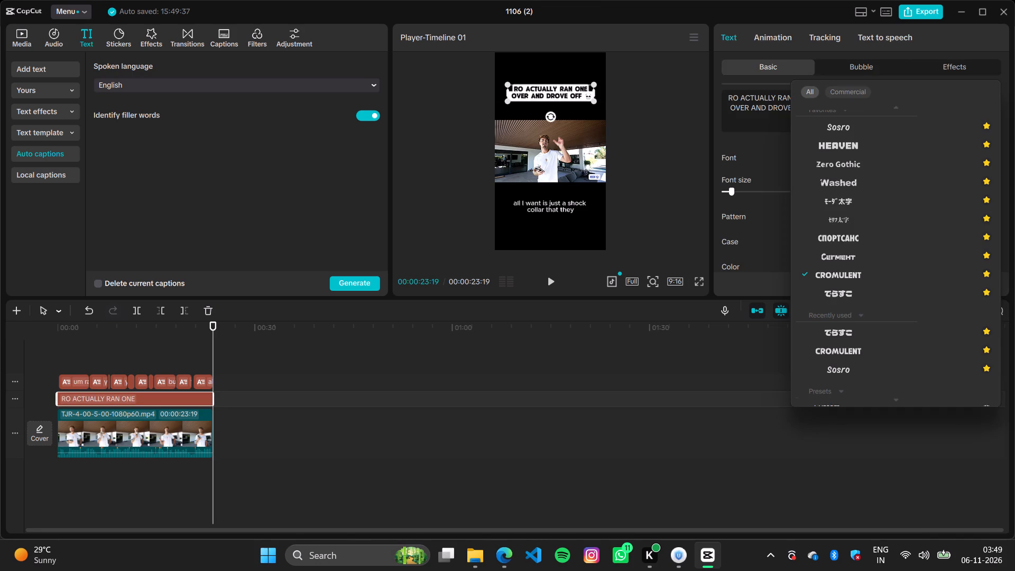
click(838, 293)
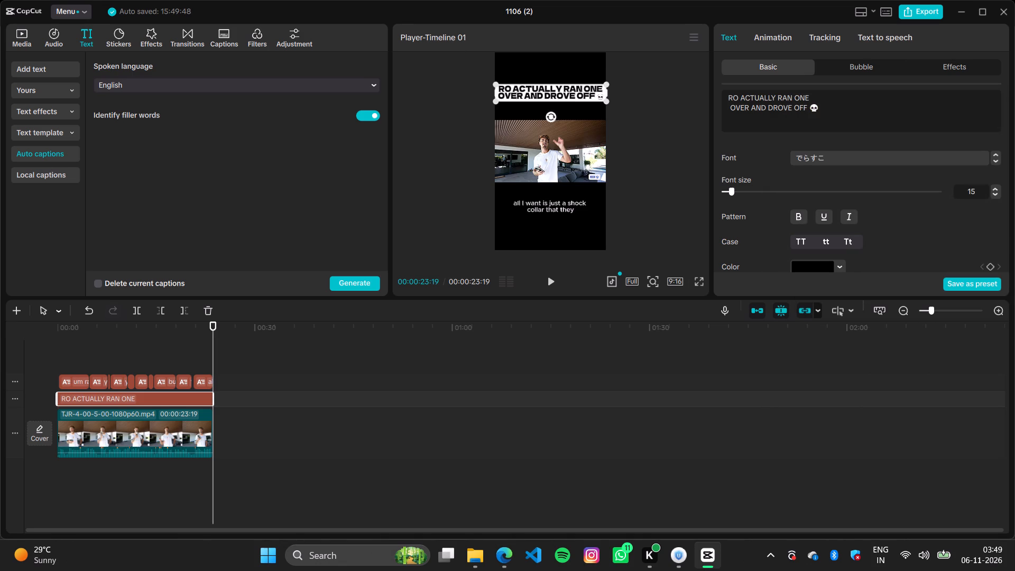
Shrink the hook text to fit inside the frame width and place it just above the video picture.
drag(493, 82, 522, 85)
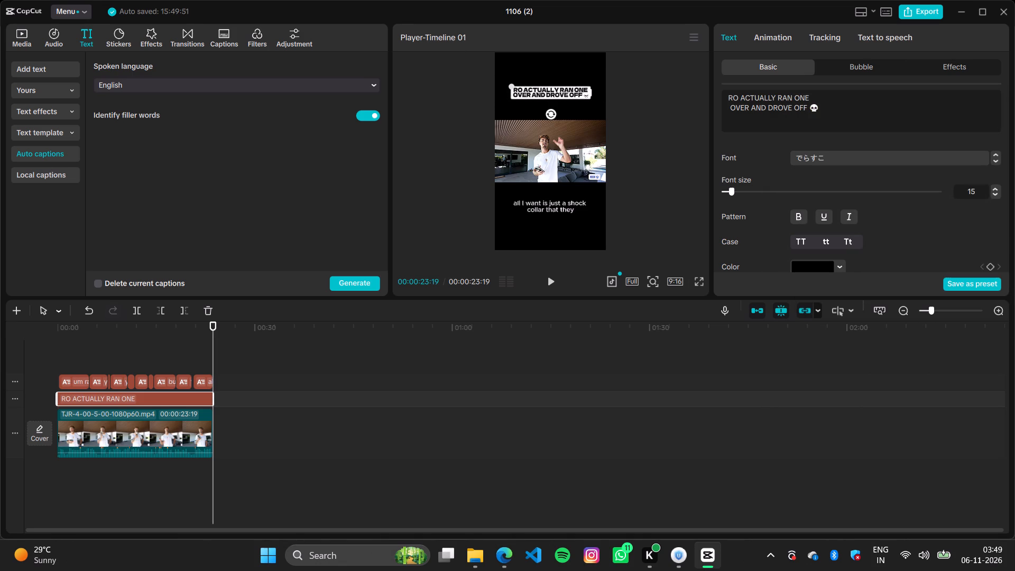
drag(541, 91, 538, 119)
drag(531, 116, 531, 116)
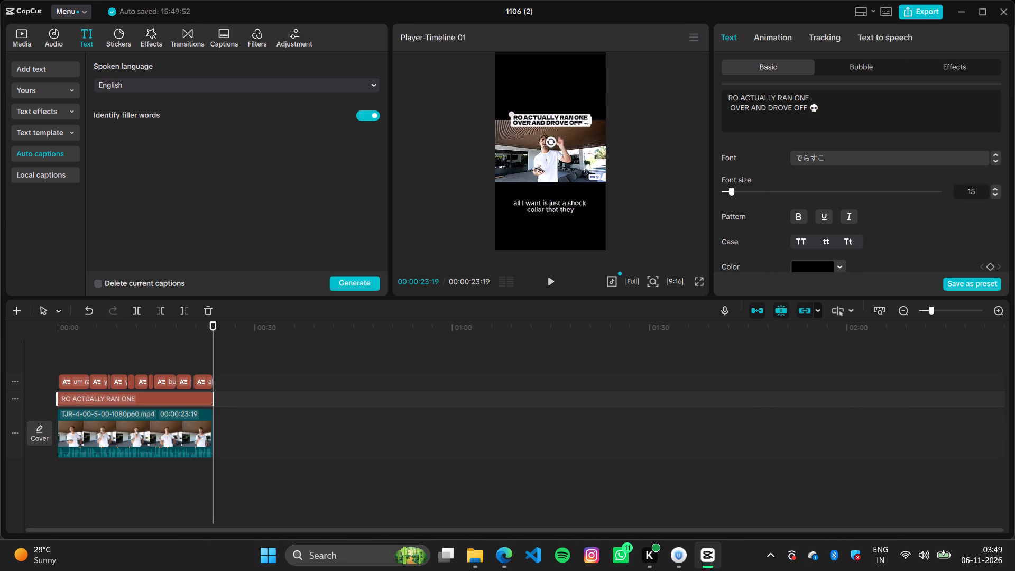
drag(531, 116, 533, 94)
Give the TJR-4 clip a blurred canvas background using the second blur strength.
click(160, 430)
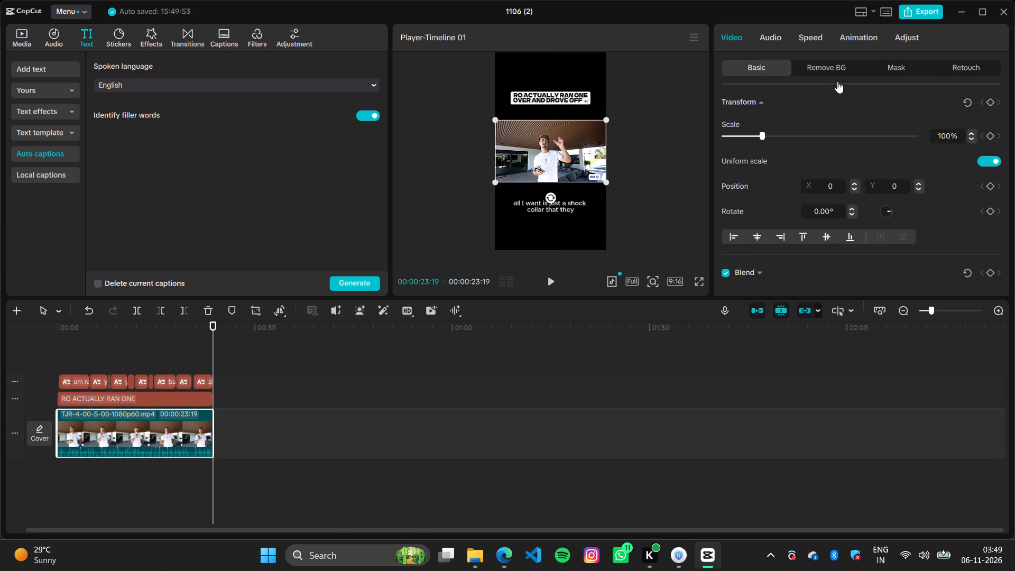
drag(1002, 100, 1002, 104)
drag(1002, 104, 999, 241)
drag(1005, 127, 1007, 296)
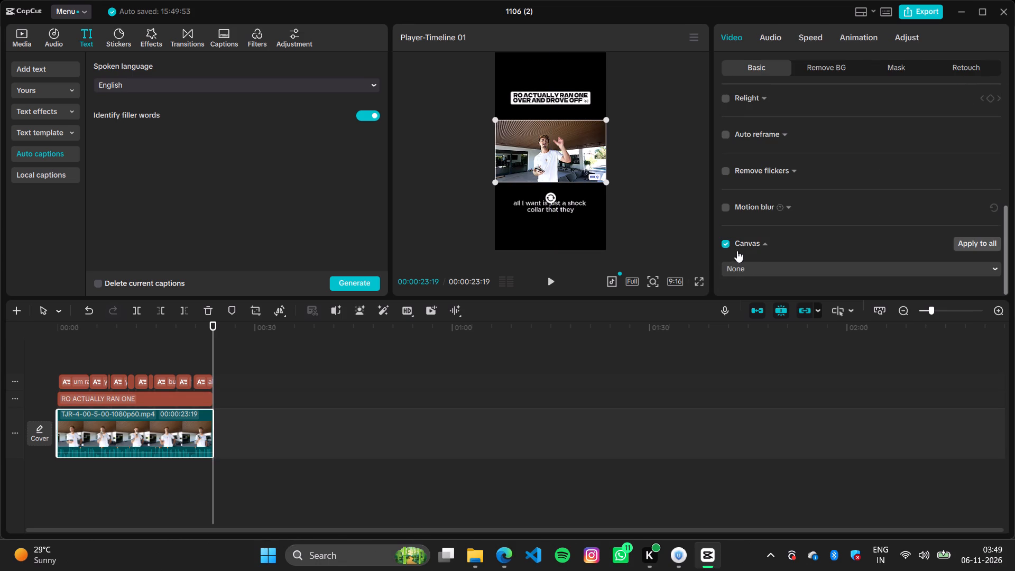
click(763, 270)
click(767, 315)
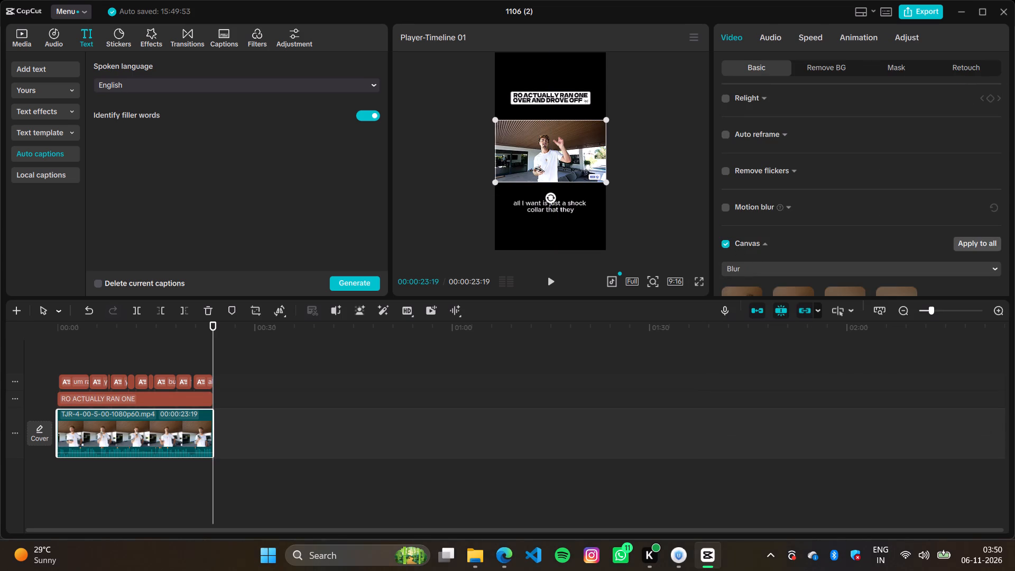
click(789, 294)
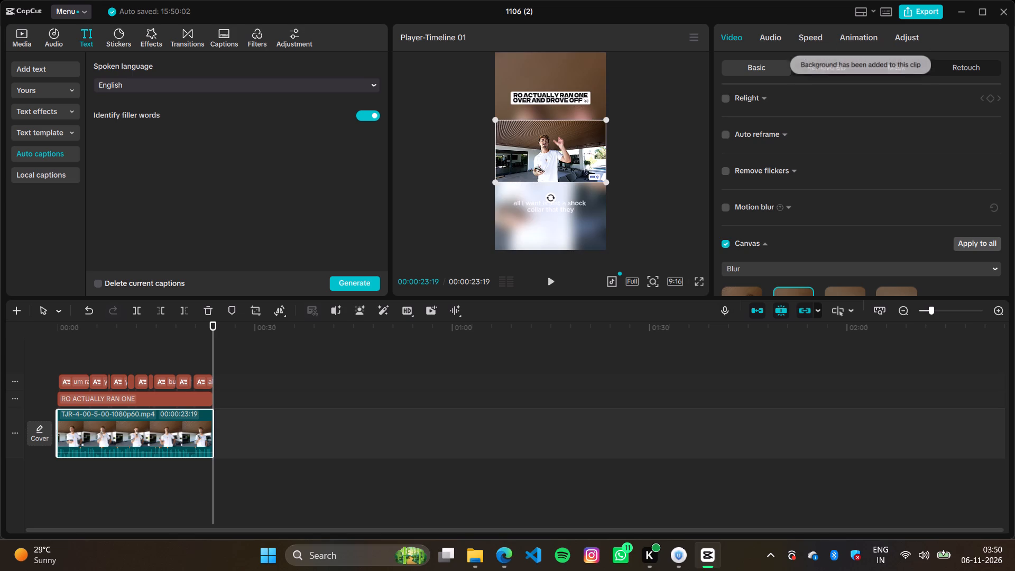
Enlarge the TJR-4 clip in the preview to about twice the width of the 9:16 frame.
drag(495, 117, 399, 57)
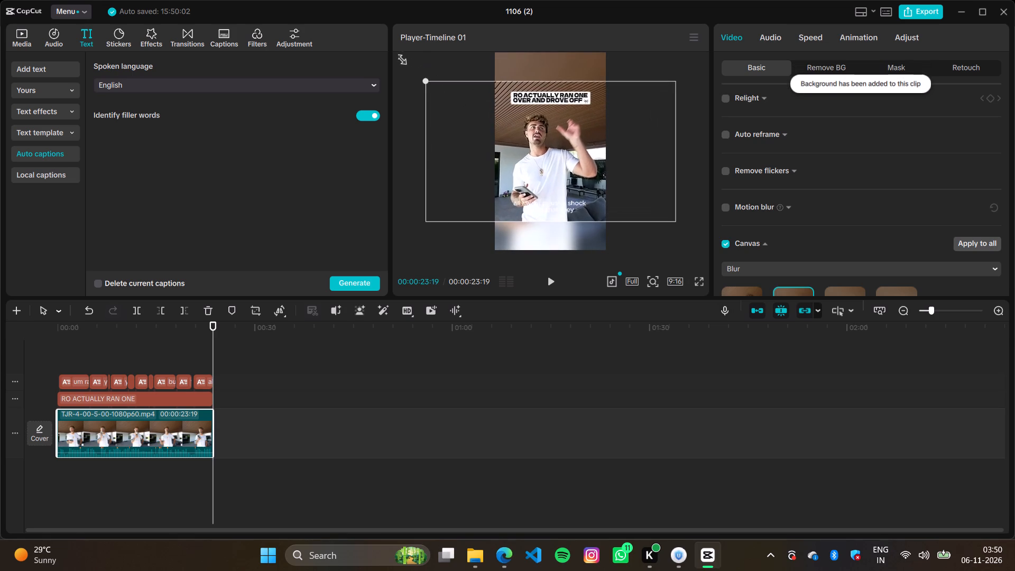
drag(399, 57, 418, 69)
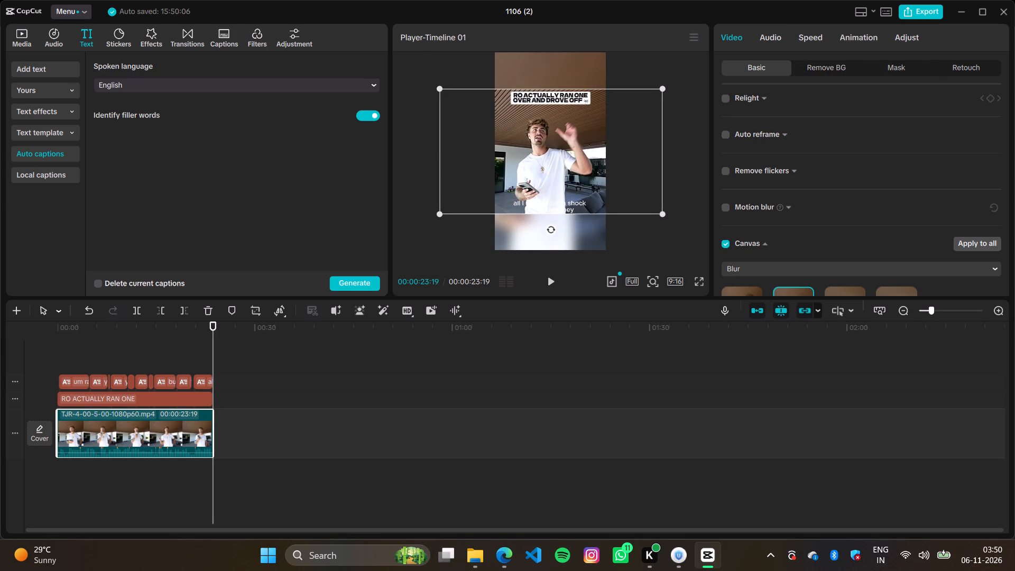
Change the font of all the TJR-4 captions to СпортСанс.
drag(239, 381, 32, 370)
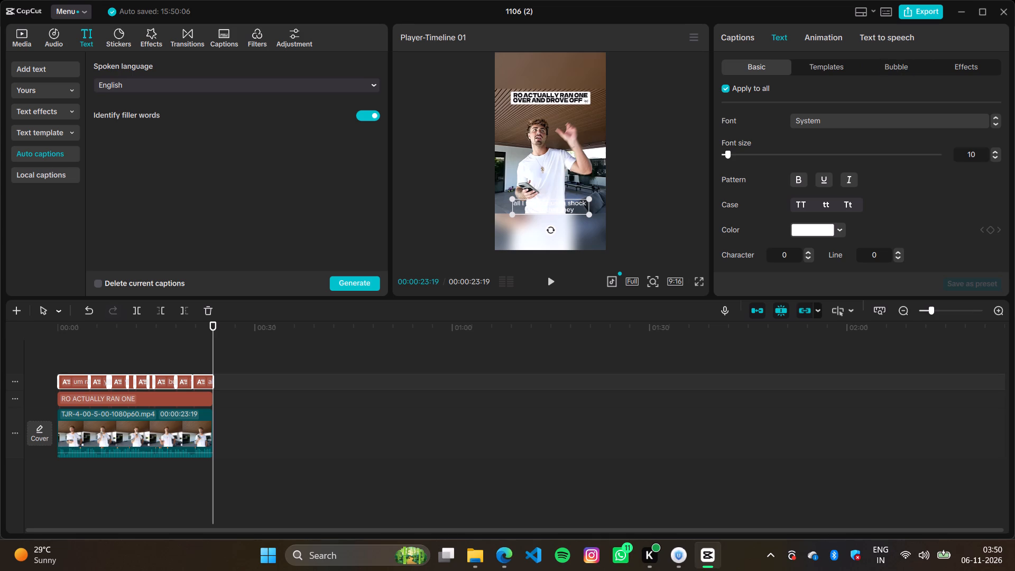
click(848, 121)
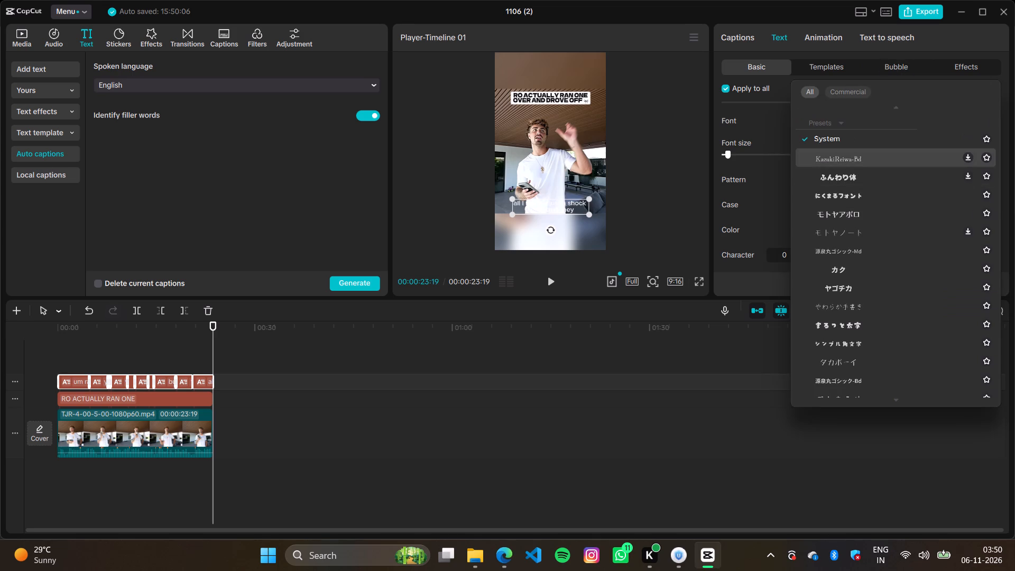
scroll(900, 238, up, 6)
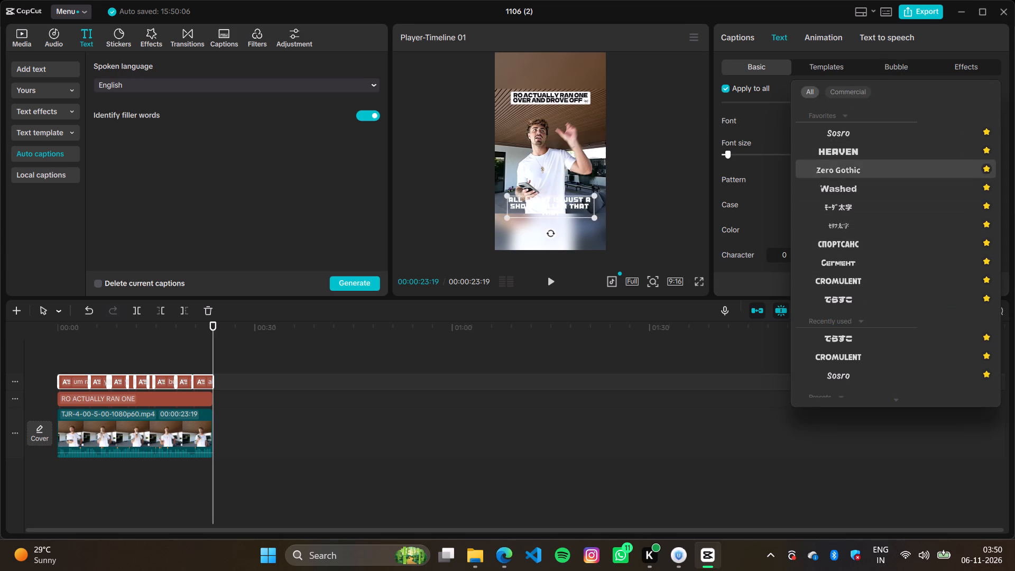
click(856, 242)
Apply the Slight Stretch caption animation to all the captions.
click(806, 42)
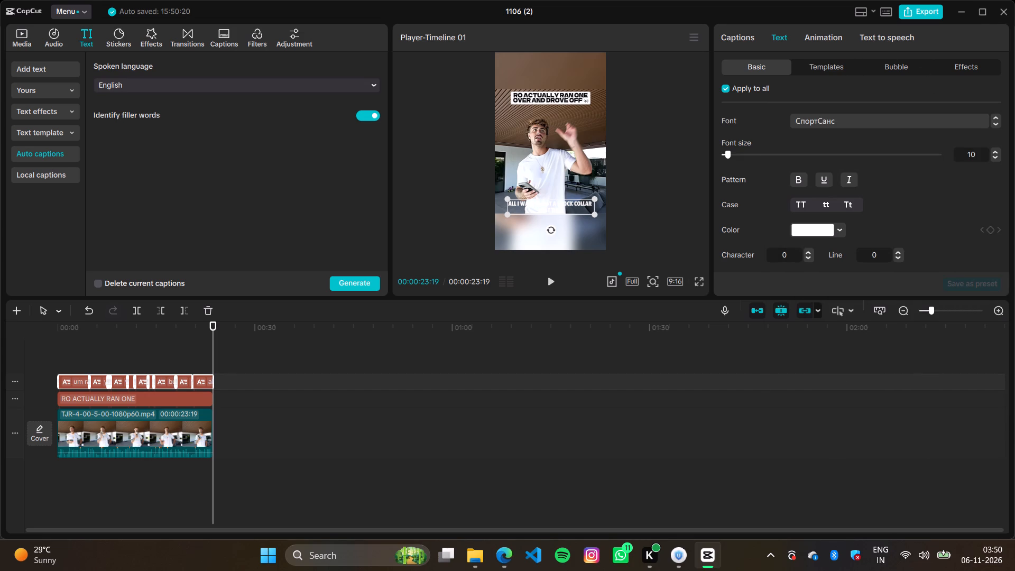
click(789, 138)
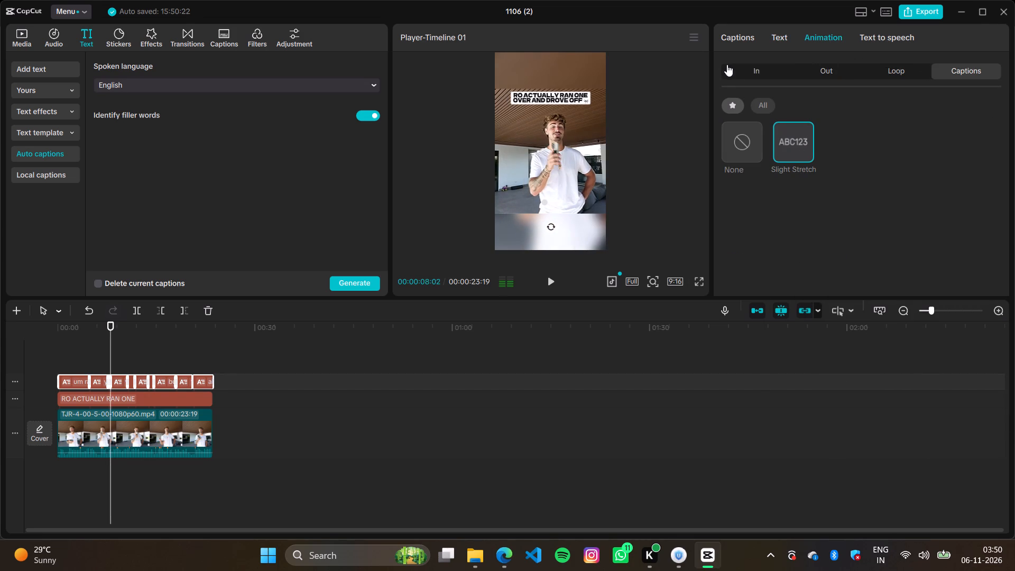
Set the text color of all the captions to the grey swatch B3B3B3.
click(769, 42)
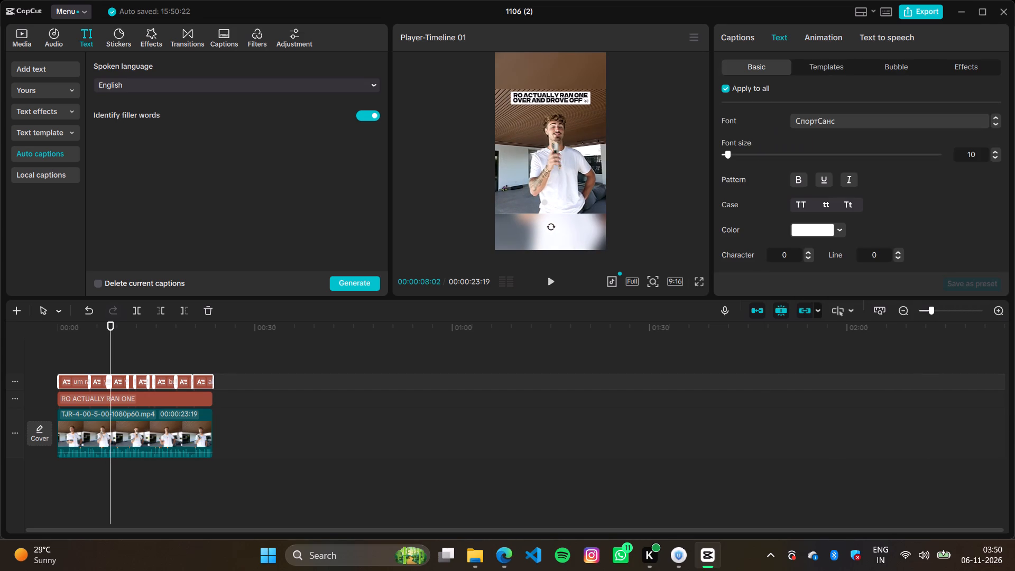
click(842, 227)
click(793, 417)
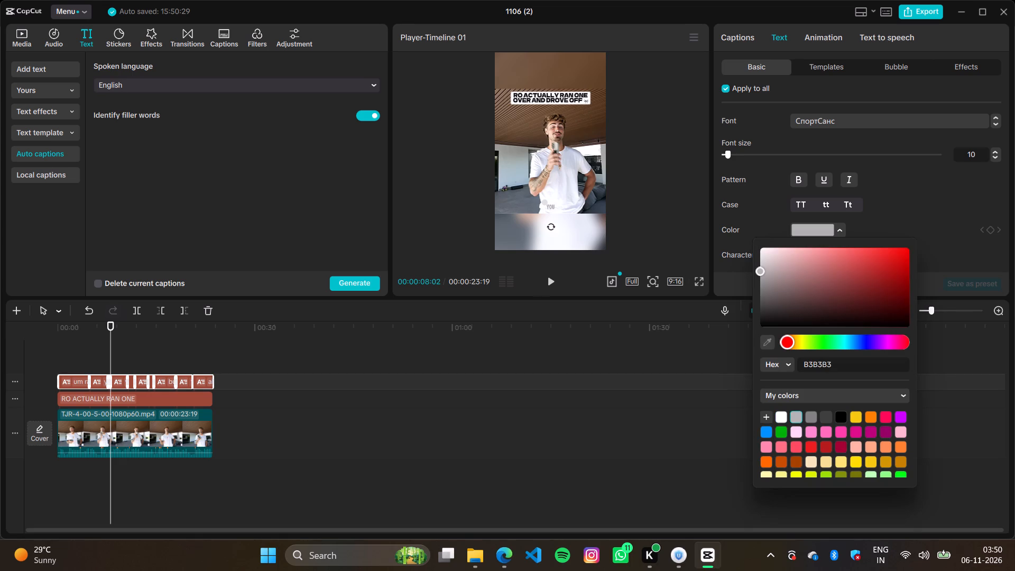
click(955, 176)
Export the TJR-4 short as a 4K H.264 mp4 at 30fps and close the export dialog without sharing.
click(915, 10)
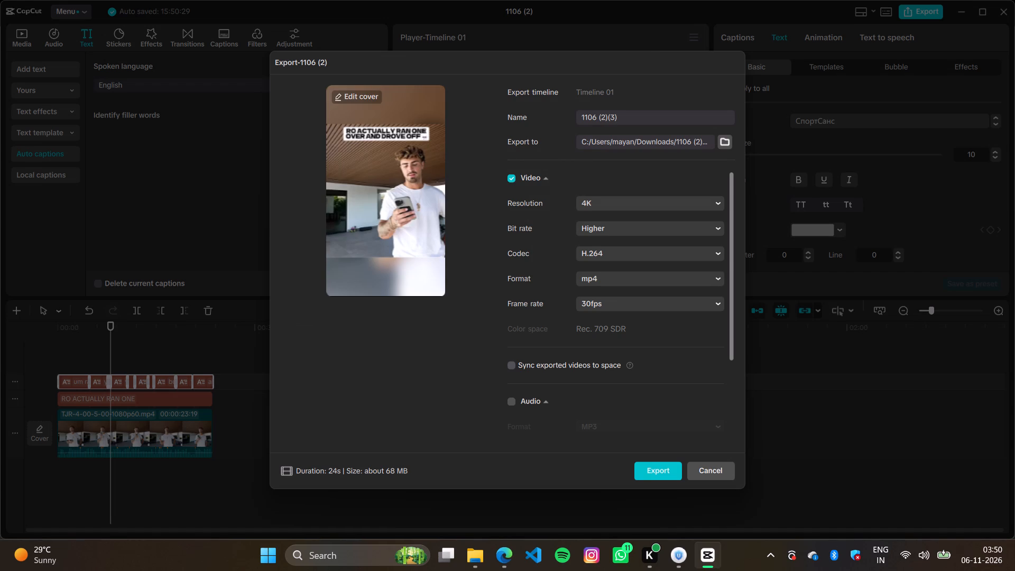
click(643, 466)
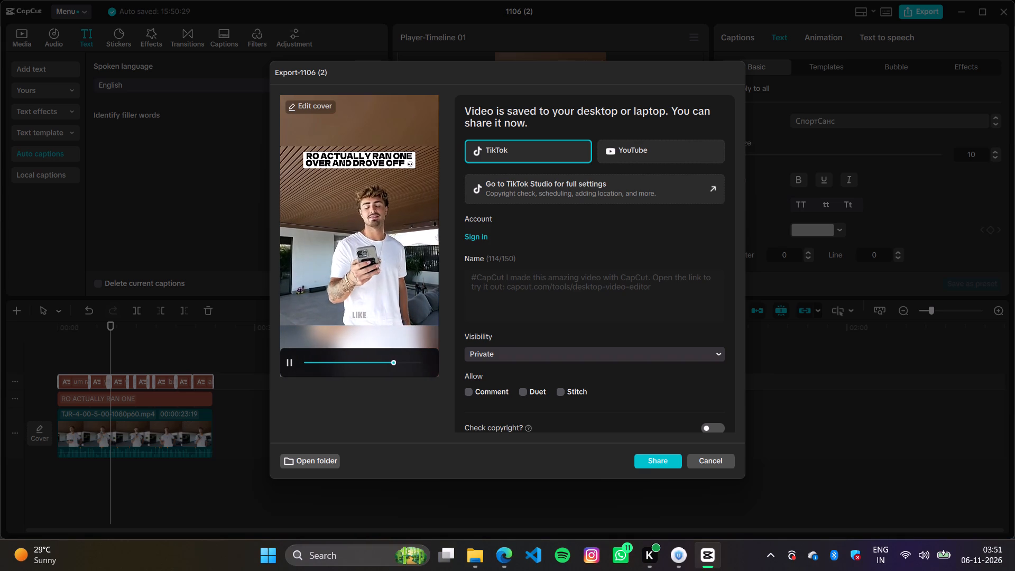
click(706, 462)
Move the hook text clip aside and delete the TJR-4 clip with its captions from the timeline.
click(184, 425)
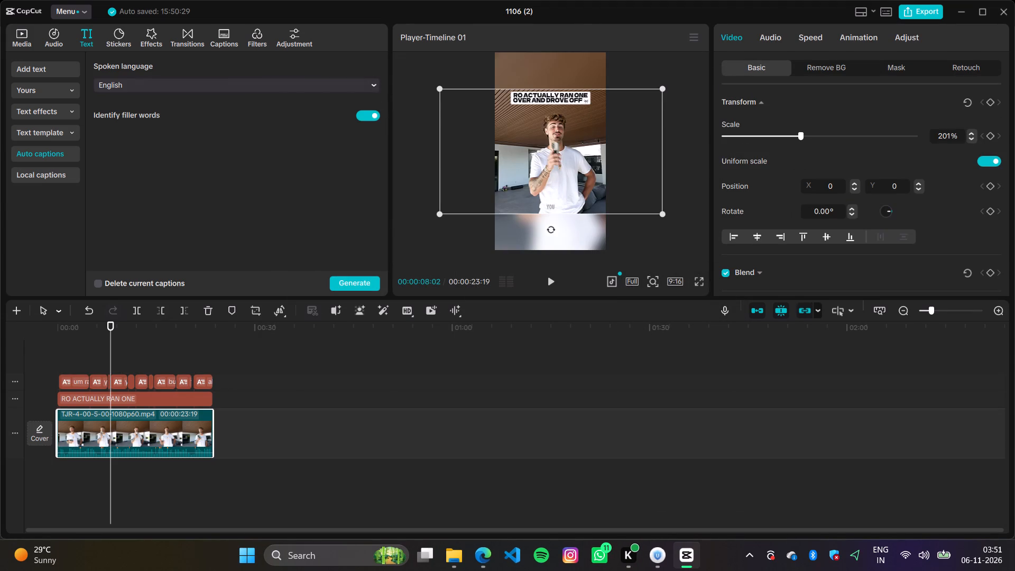
drag(229, 401, 58, 370)
click(174, 396)
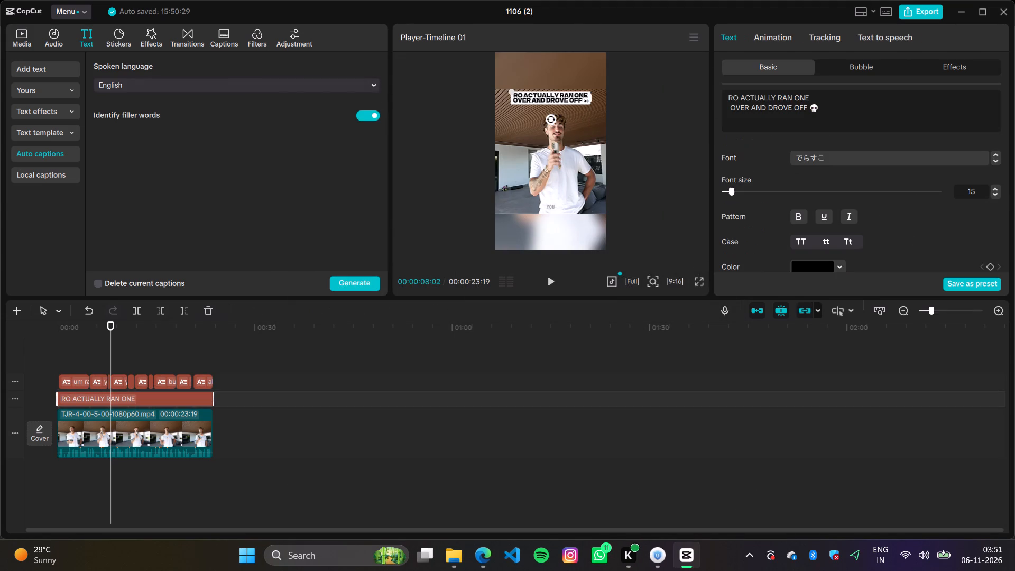
drag(195, 402, 545, 410)
drag(245, 483, 163, 342)
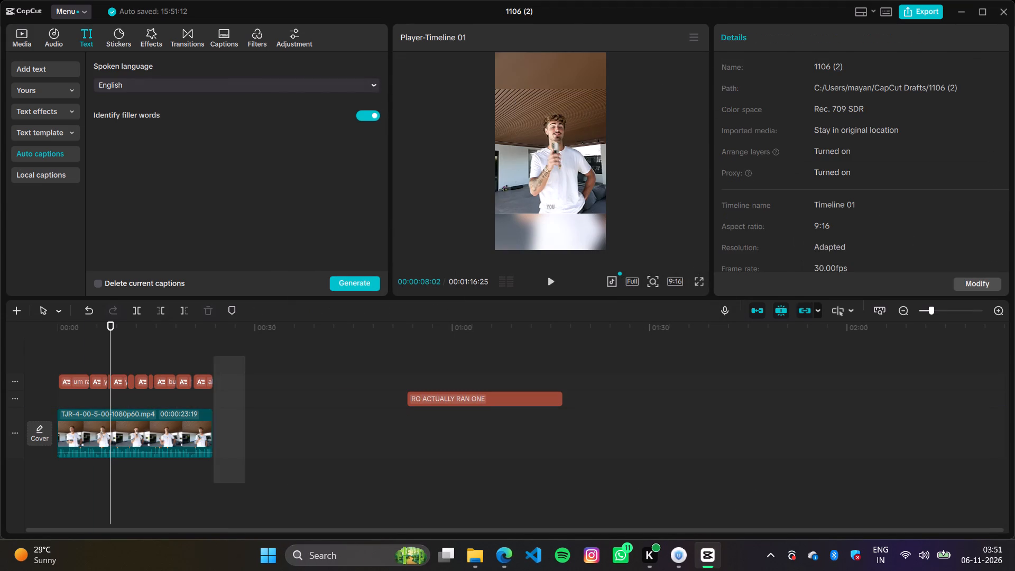
drag(163, 342, 11, 367)
key(BackSpace)
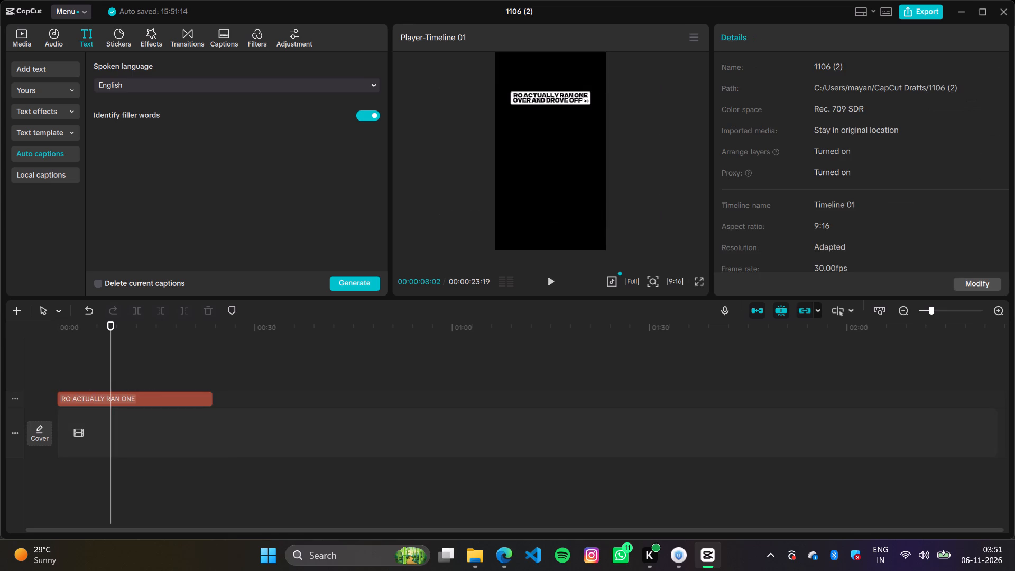
Remove the TJR-4 video from the project's imported media.
click(31, 44)
click(130, 123)
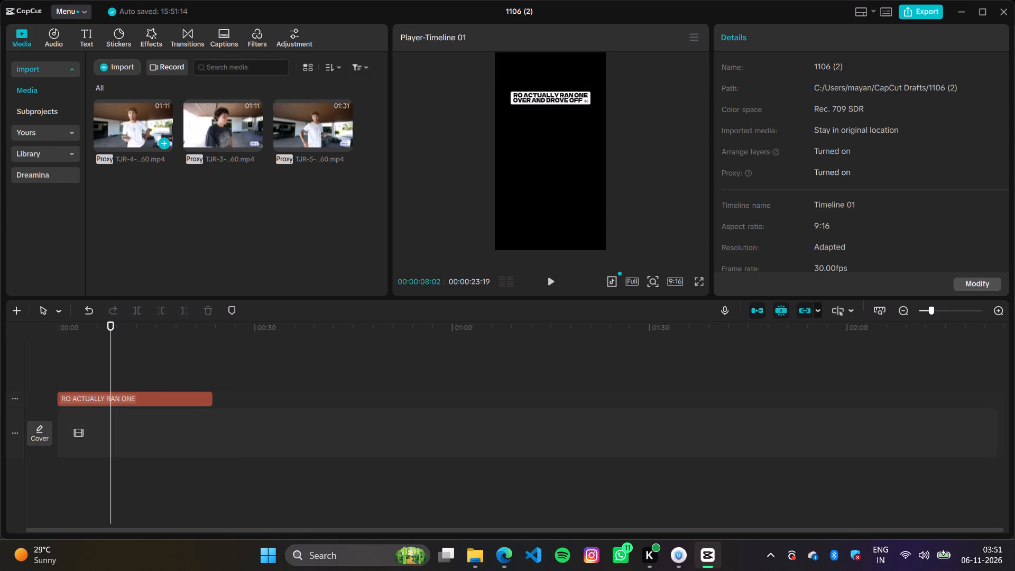
key(Delete)
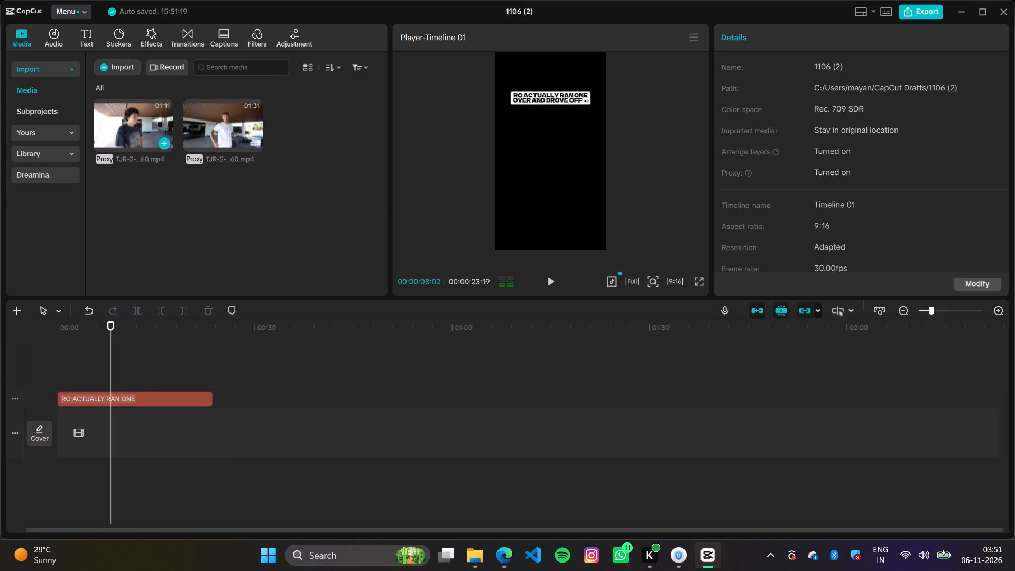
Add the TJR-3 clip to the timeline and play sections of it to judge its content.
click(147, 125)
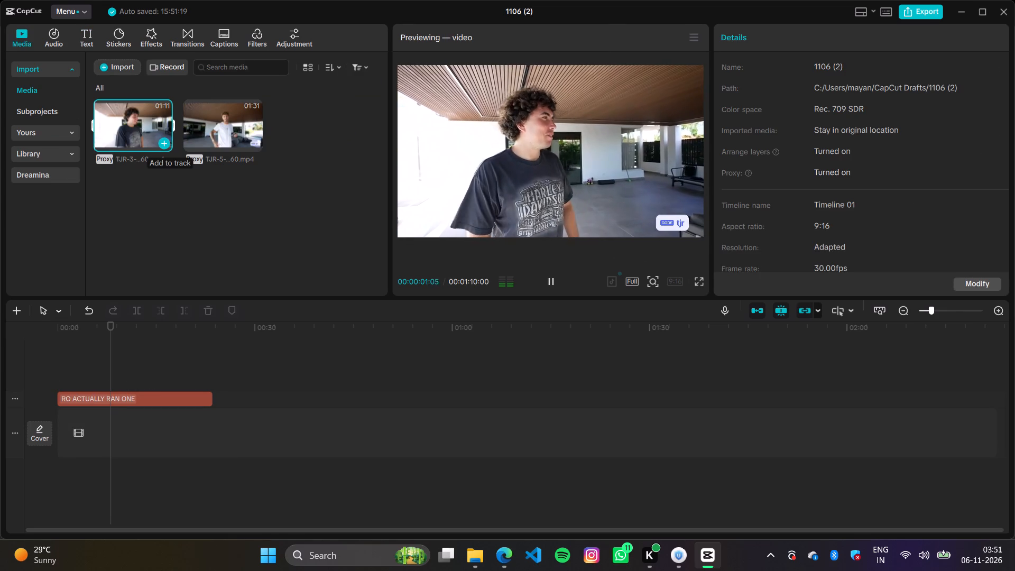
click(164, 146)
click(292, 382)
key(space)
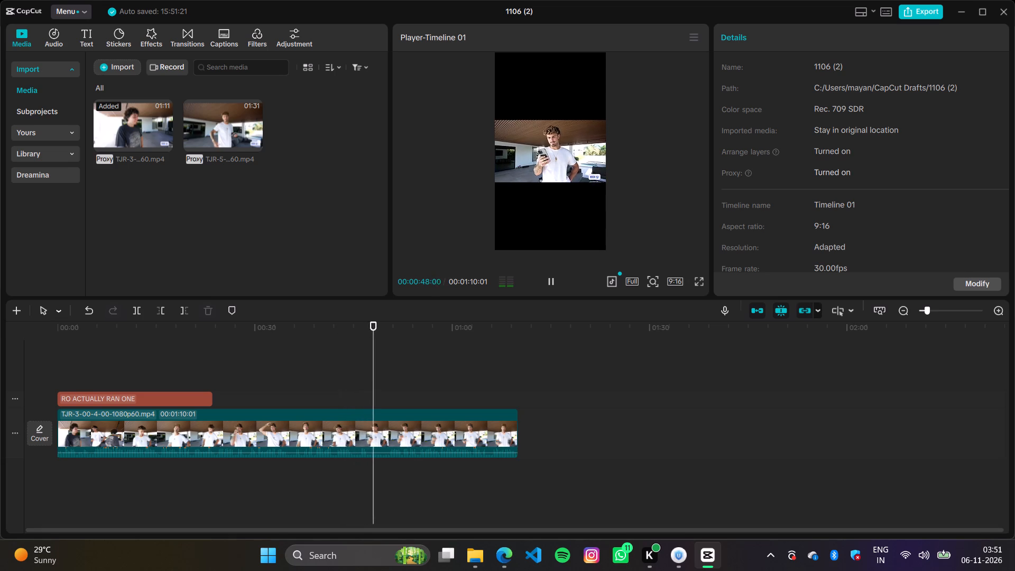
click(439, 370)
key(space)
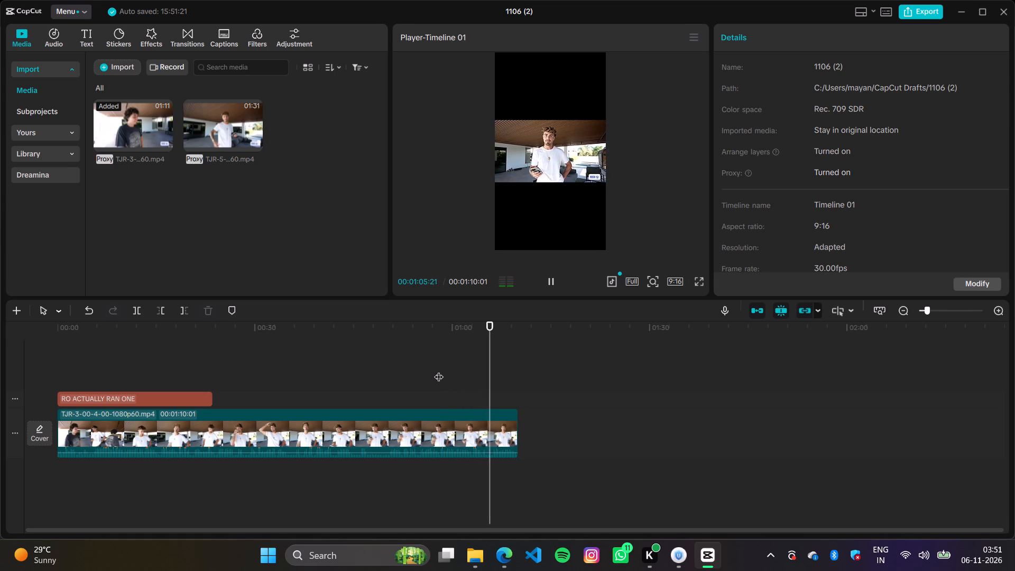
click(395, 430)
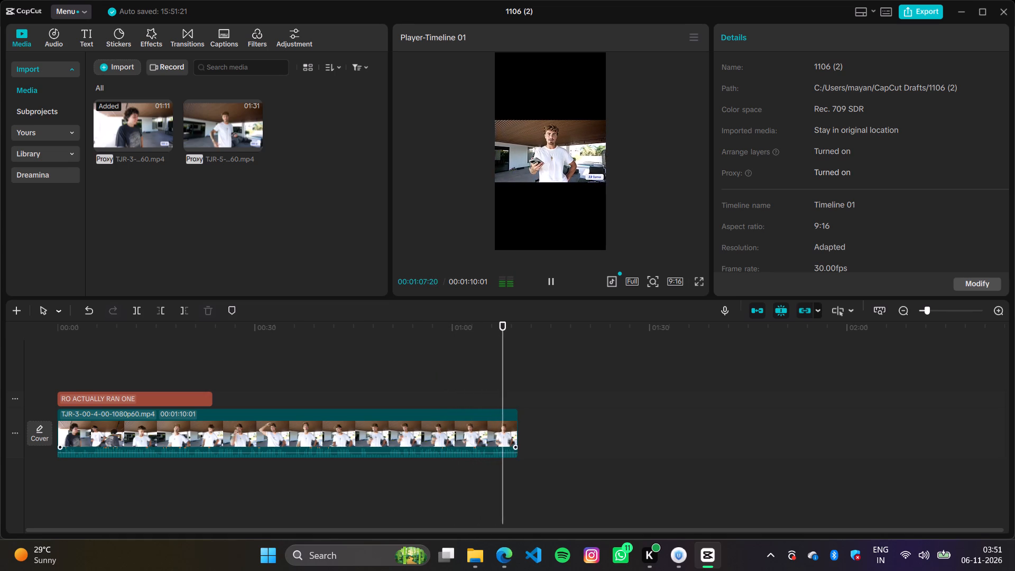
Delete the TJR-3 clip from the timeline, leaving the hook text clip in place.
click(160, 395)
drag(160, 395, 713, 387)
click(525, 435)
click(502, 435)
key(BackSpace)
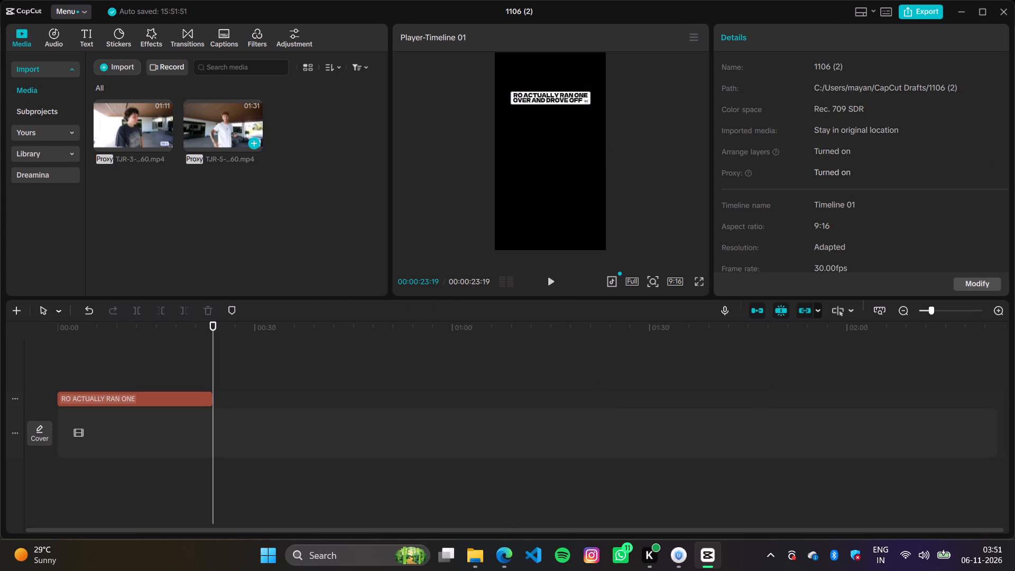
Remove the TJR-3 video from the project's imported media.
click(131, 122)
key(Delete)
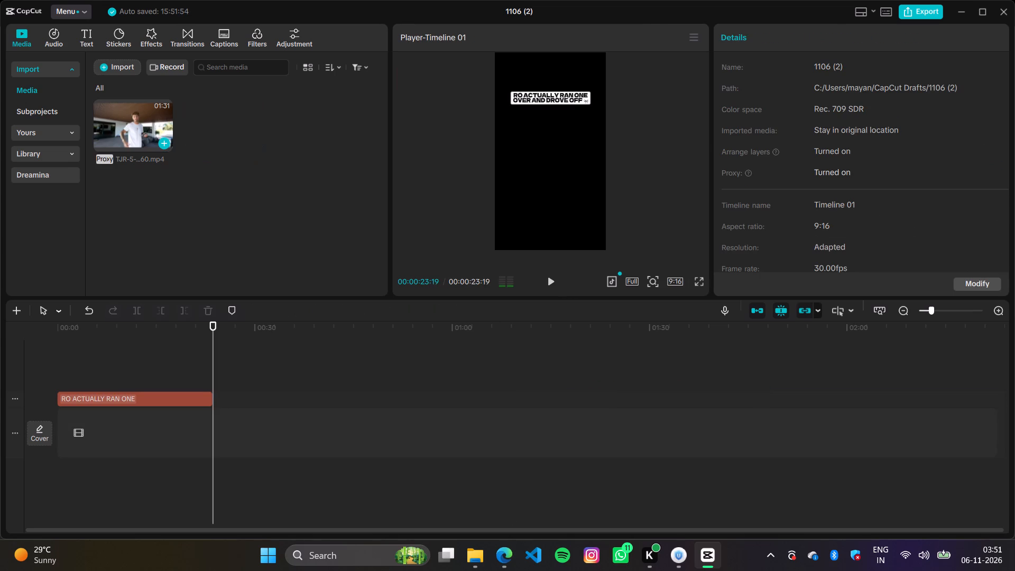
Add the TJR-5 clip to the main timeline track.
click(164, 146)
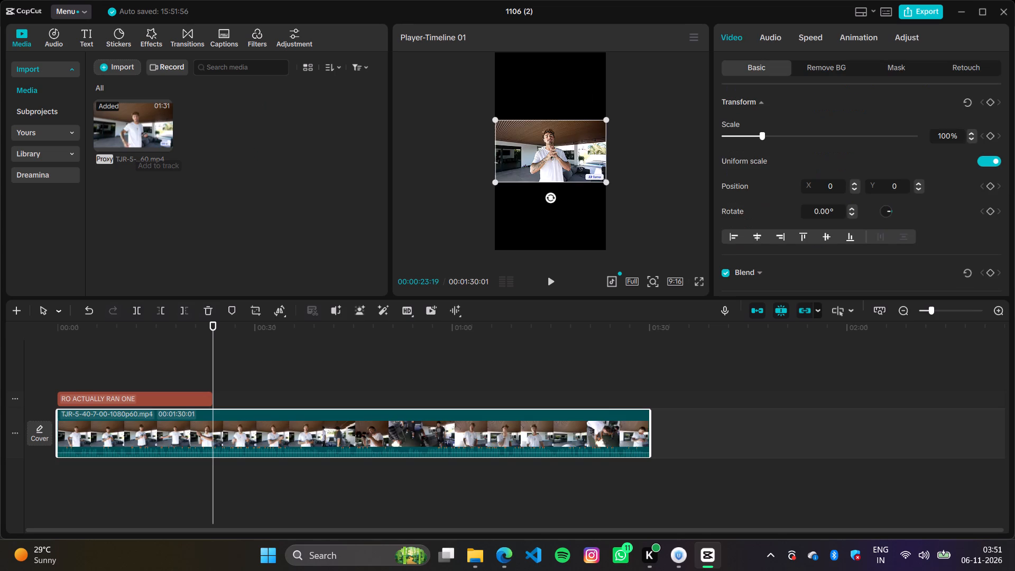
Play the TJR-5 clip from its start and at several points along the timeline to examine its content.
click(120, 346)
key(space)
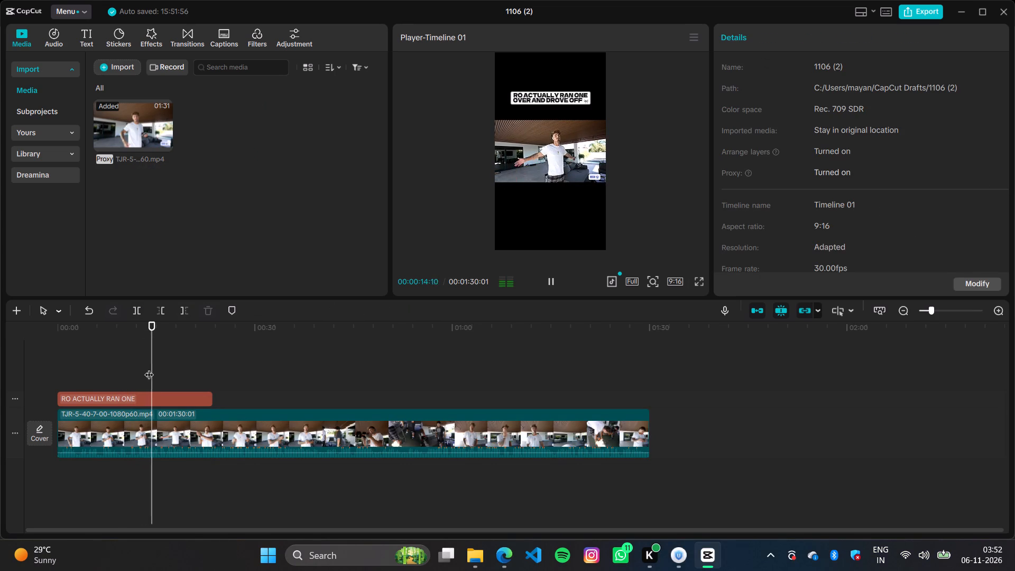
drag(156, 370, 0, 373)
key(space)
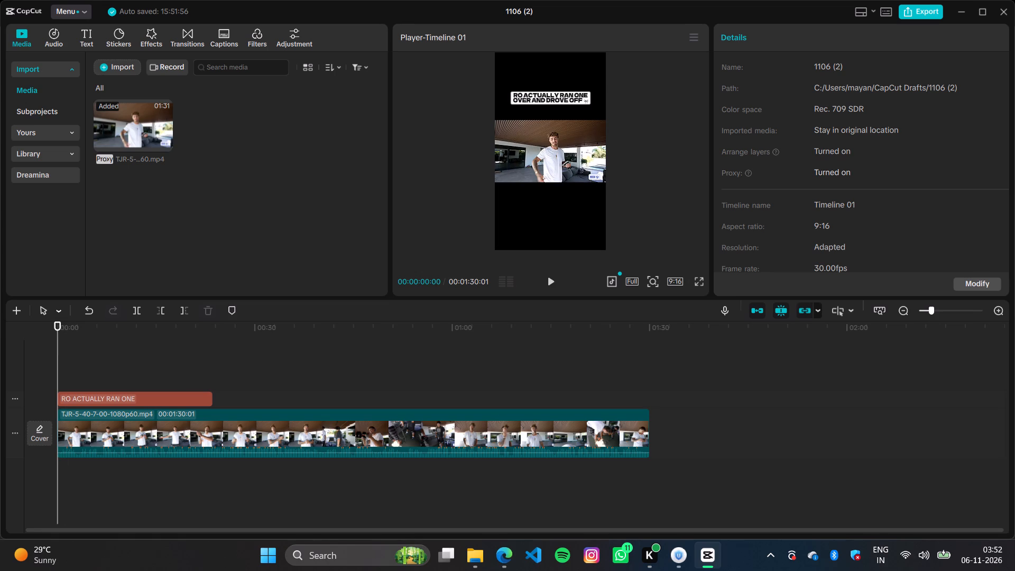
key(space)
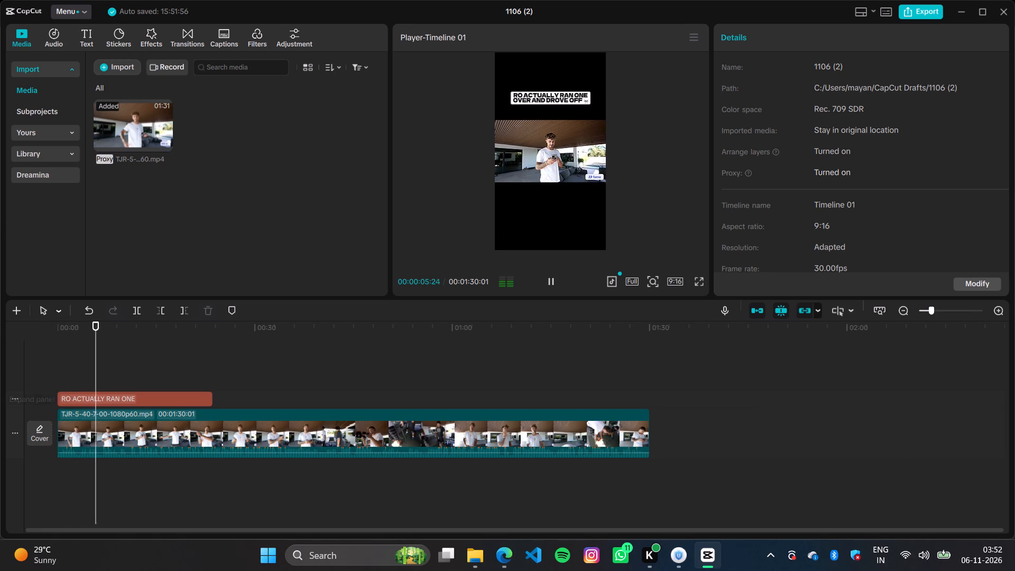
click(559, 351)
key(space)
key(space)
click(481, 353)
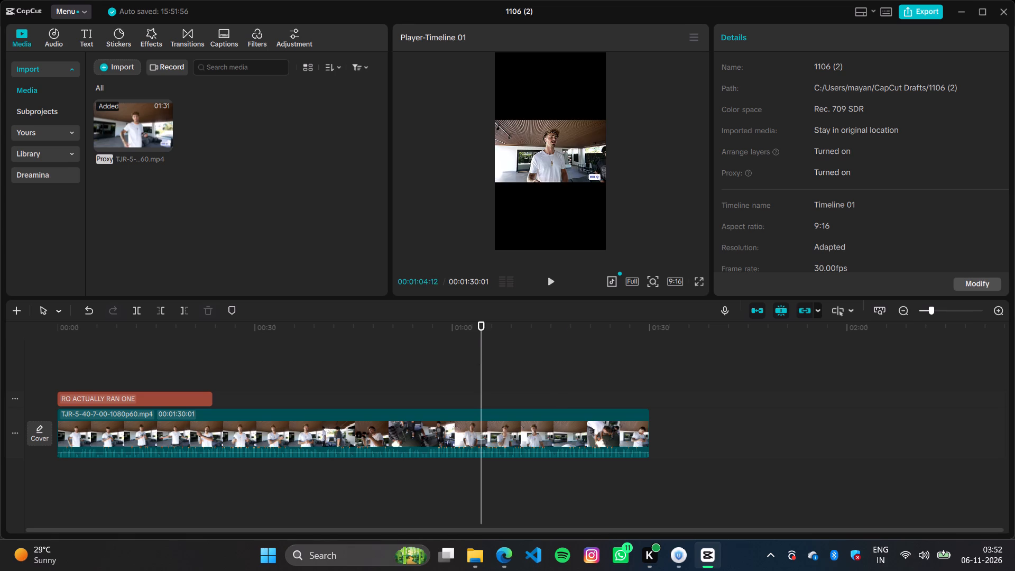
click(384, 352)
key(space)
click(282, 357)
key(space)
click(236, 361)
key(space)
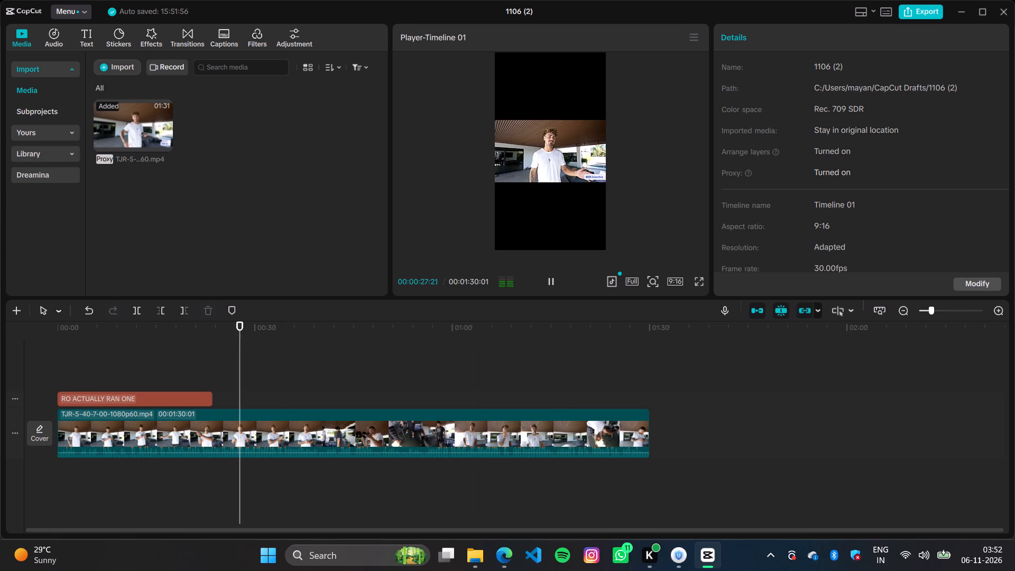
click(196, 363)
key(space)
key(space)
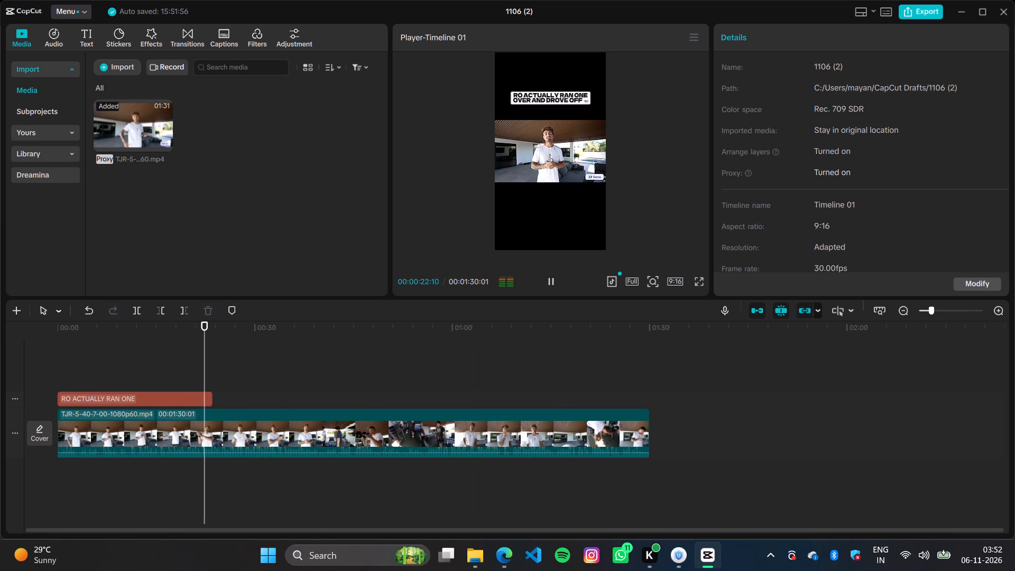
click(135, 355)
key(space)
key(space)
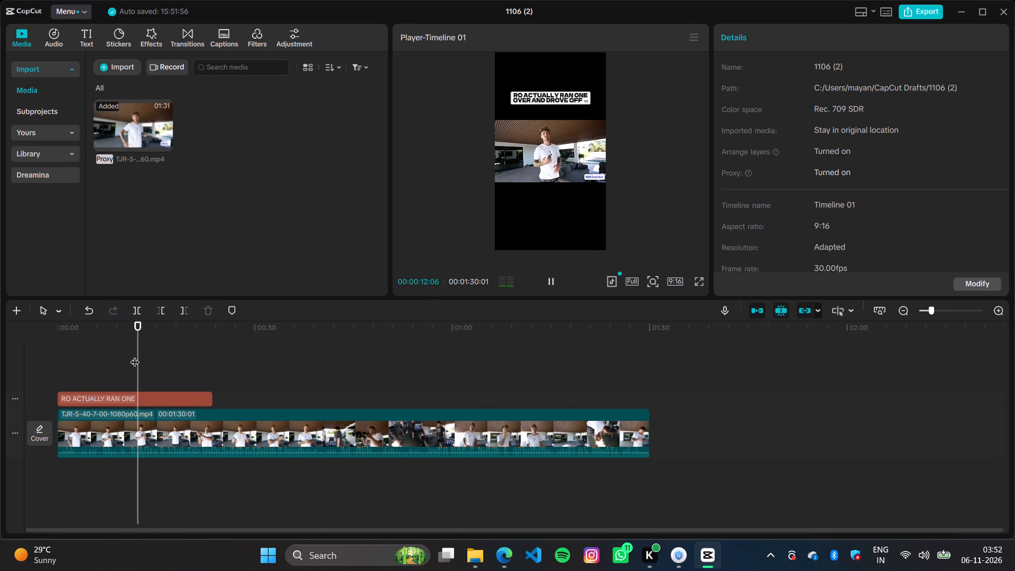
Clear the TJR-5 clip and the hook text from the timeline.
click(187, 407)
click(168, 402)
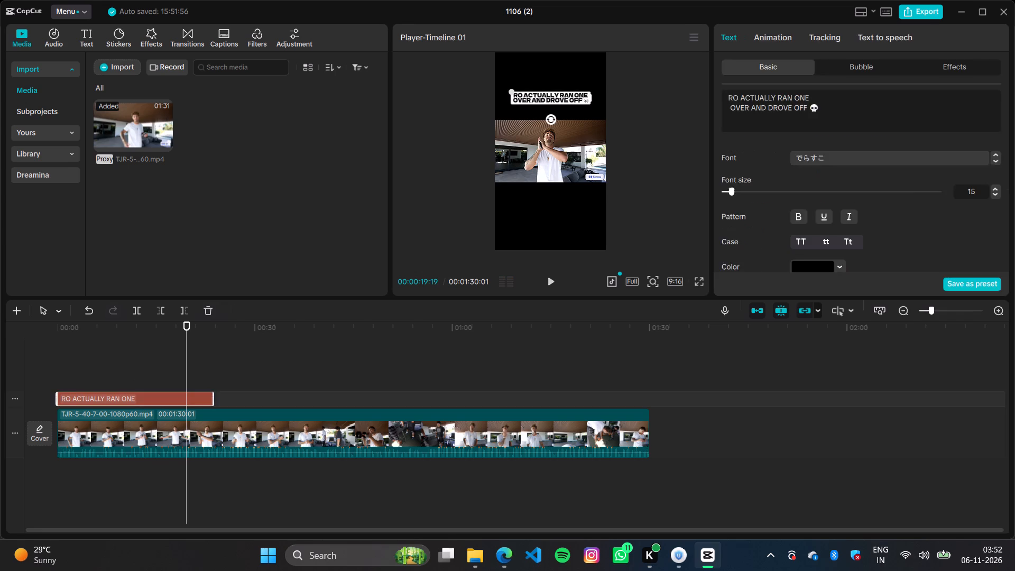
click(178, 428)
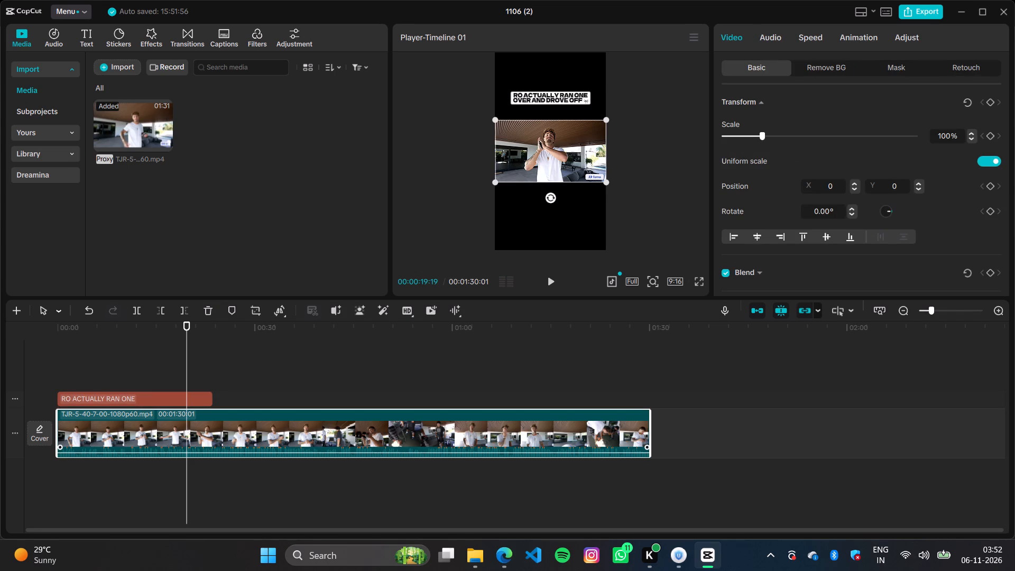
key(BackSpace)
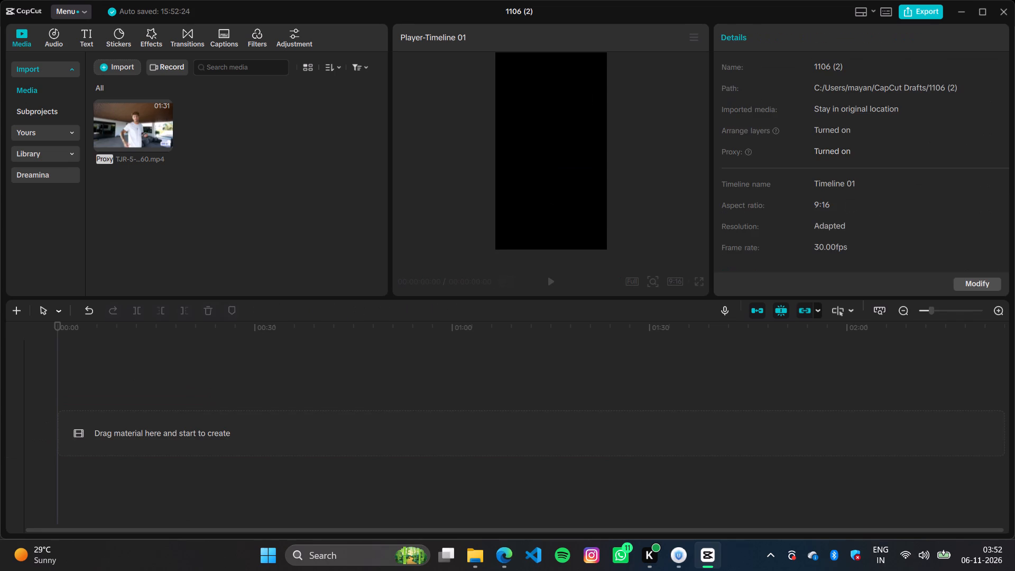
Remove the TJR-5 video from the project's imported media.
click(134, 125)
key(Delete)
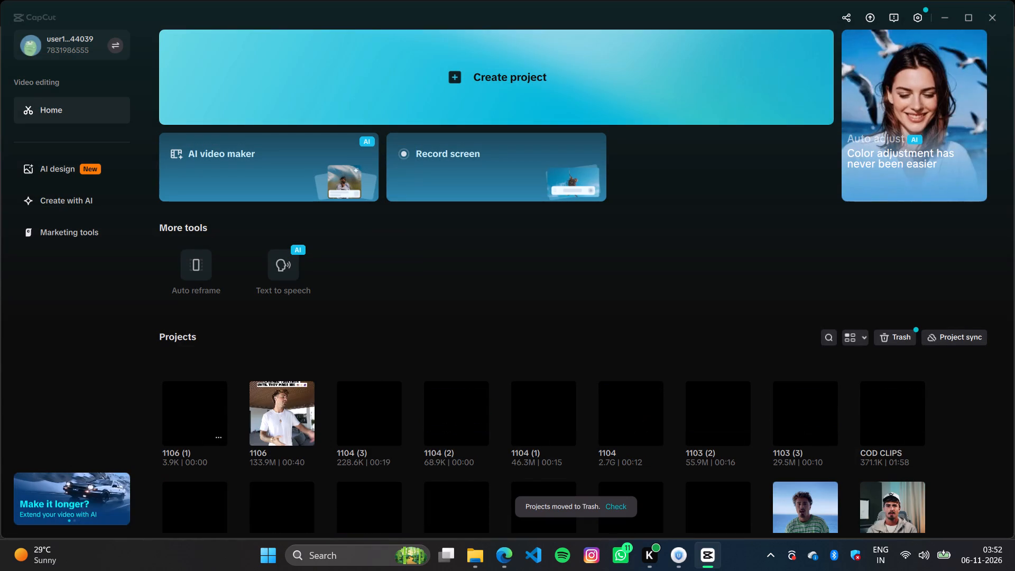
Move the empty project 1106 (1) to Trash.
click(220, 436)
click(254, 490)
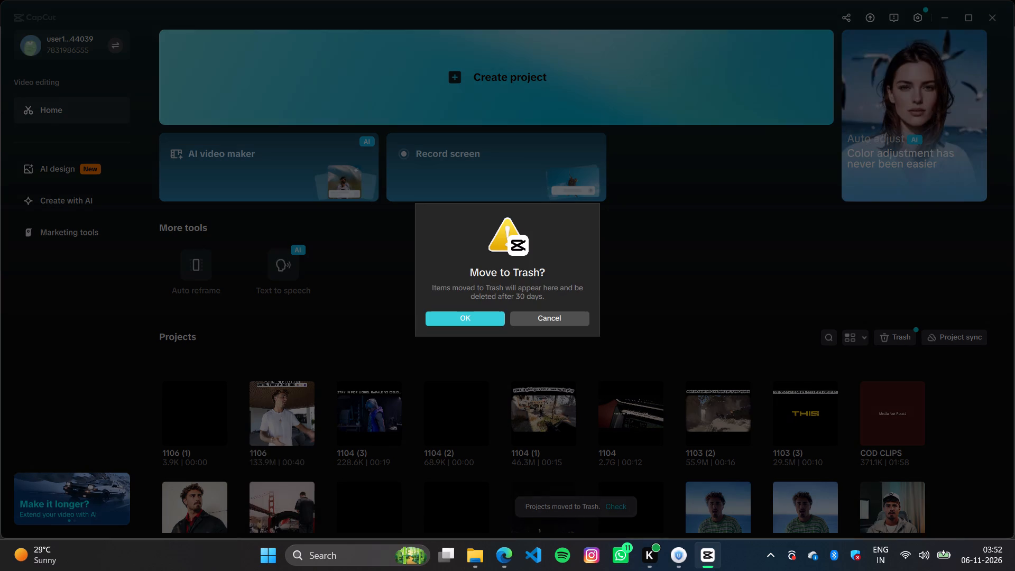
click(451, 318)
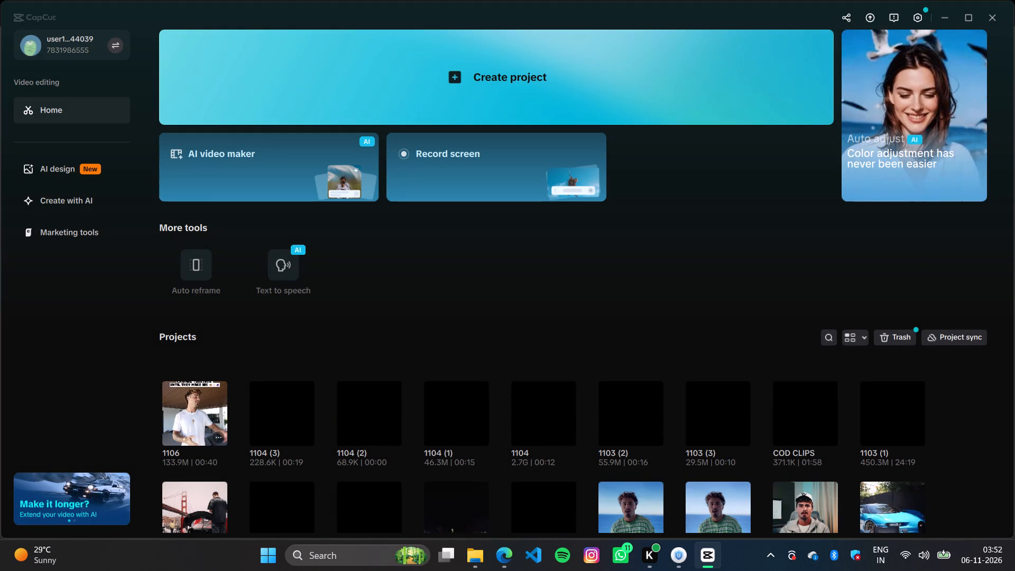
Minimise CapCut to return to the ChatGPT conversation in the browser.
click(943, 15)
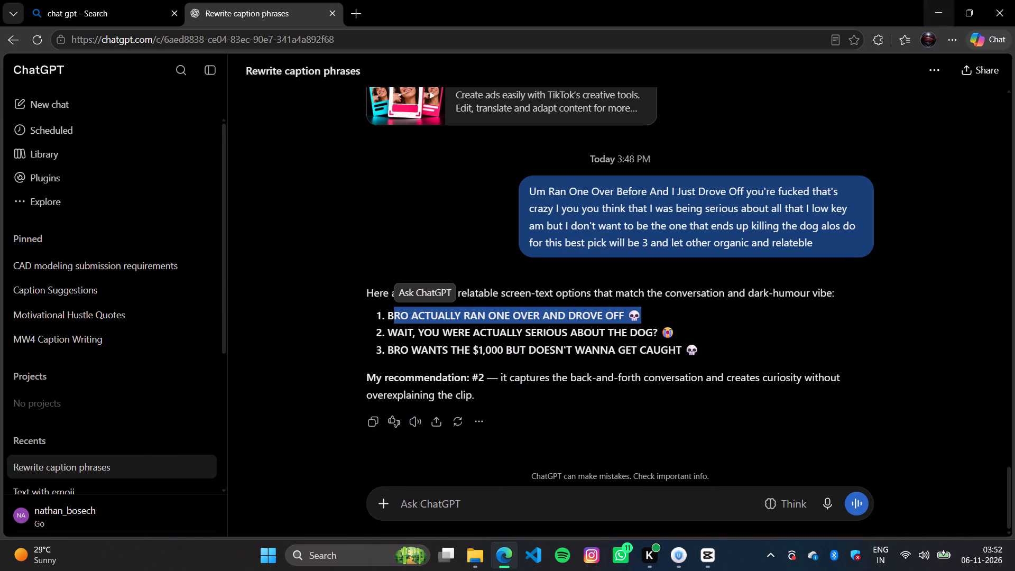
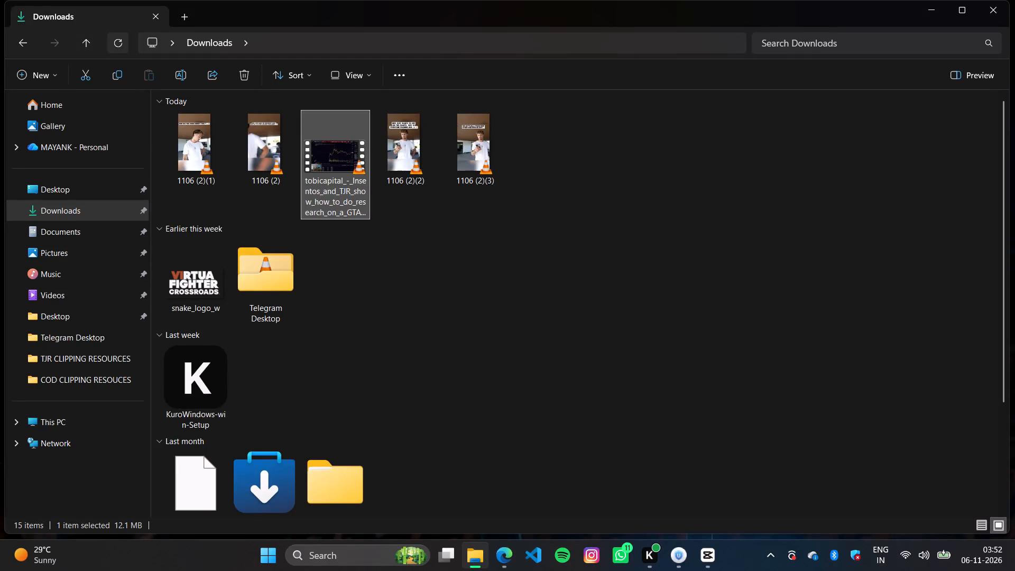
Refresh the Downloads folder listing in File Explorer and deselect the tobicapital source video.
click(114, 43)
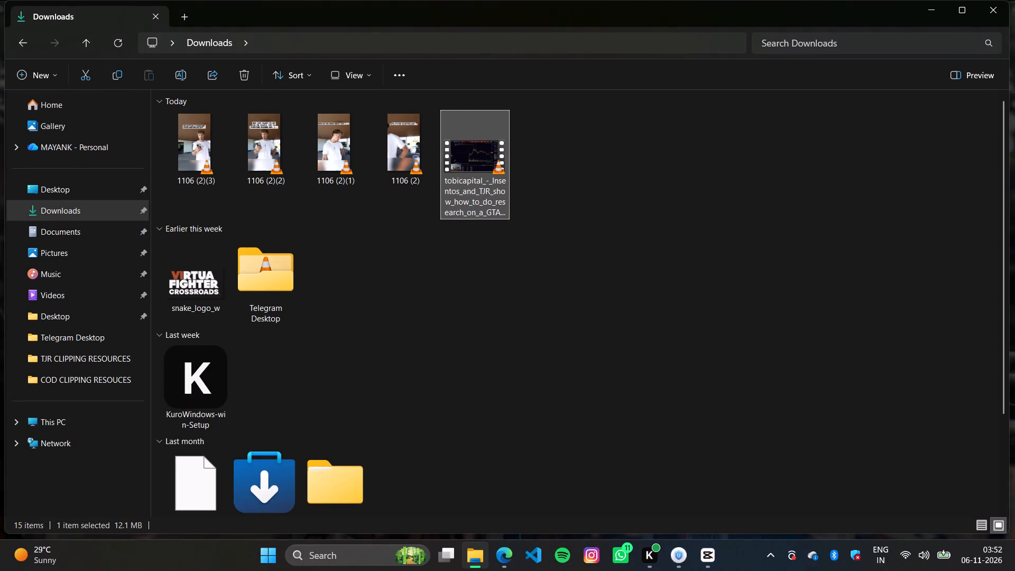
click(626, 192)
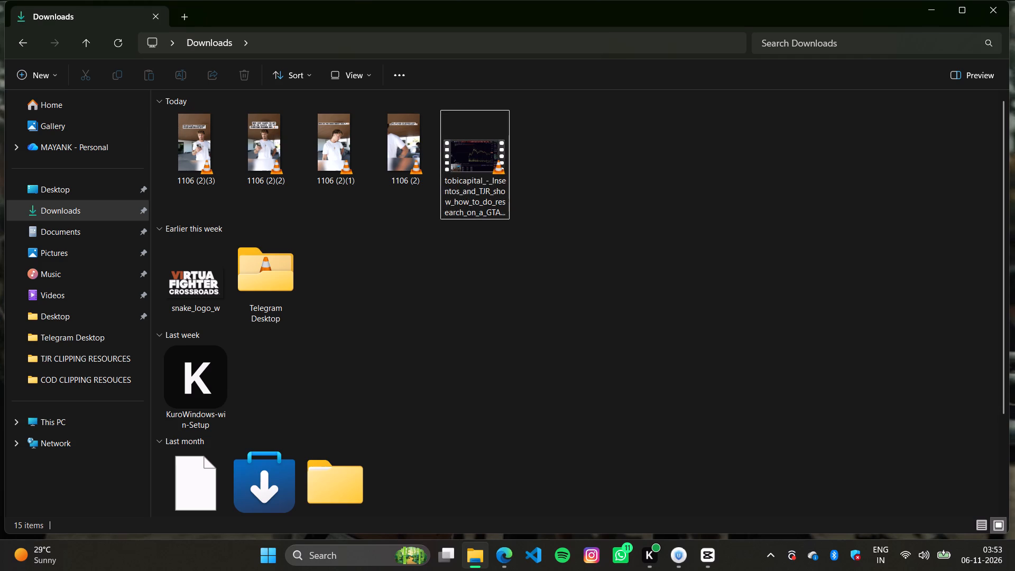
click(616, 184)
click(616, 194)
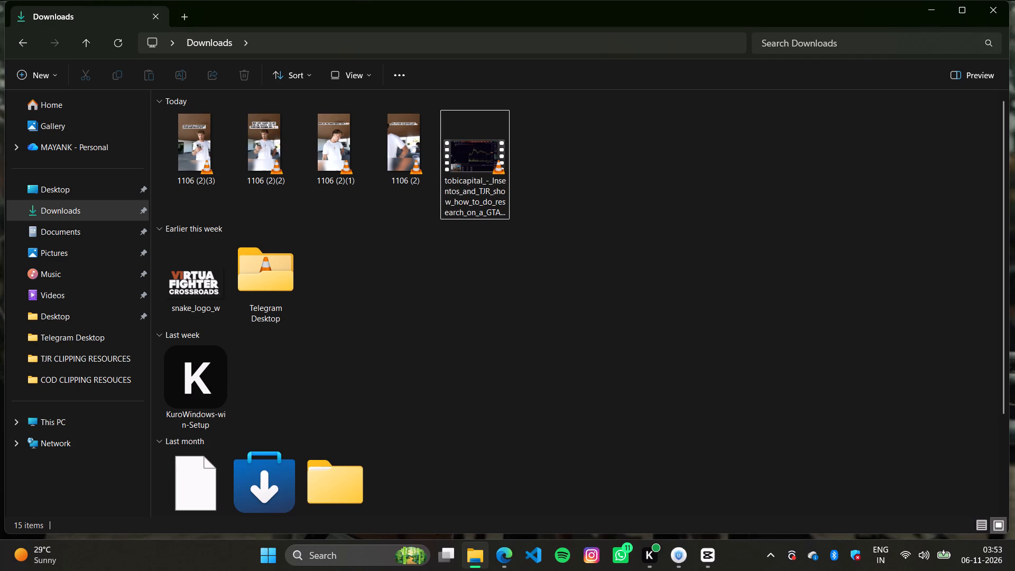